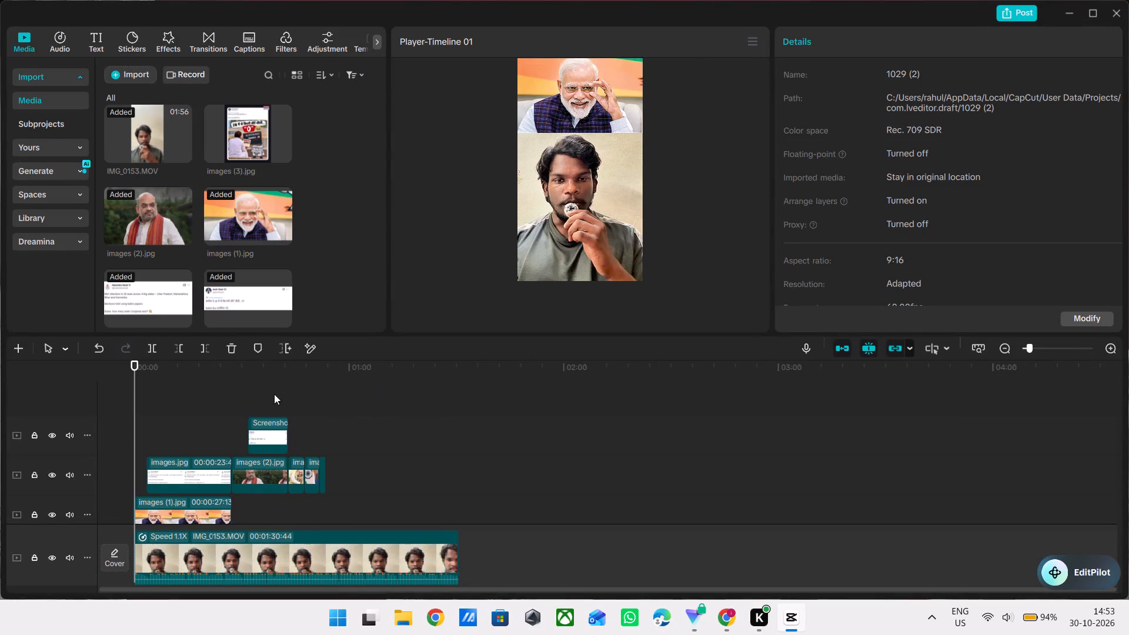
Apply the Zoom Out entrance animation to the images.jpg overlay clip with a 0.5 s duration.
triple_click(225, 415)
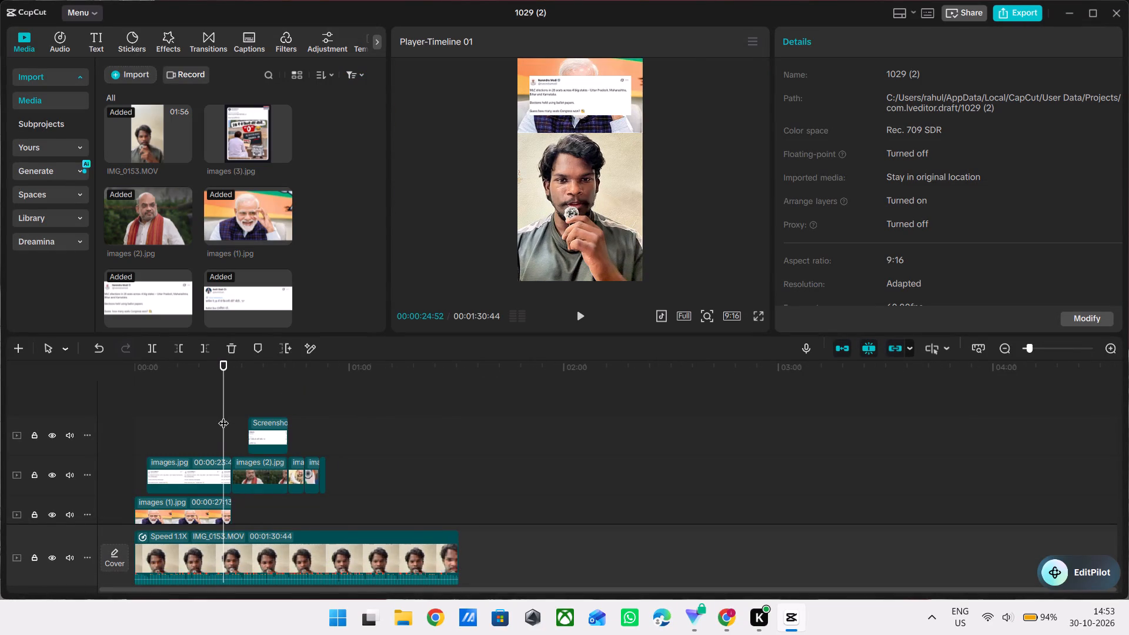
key(space)
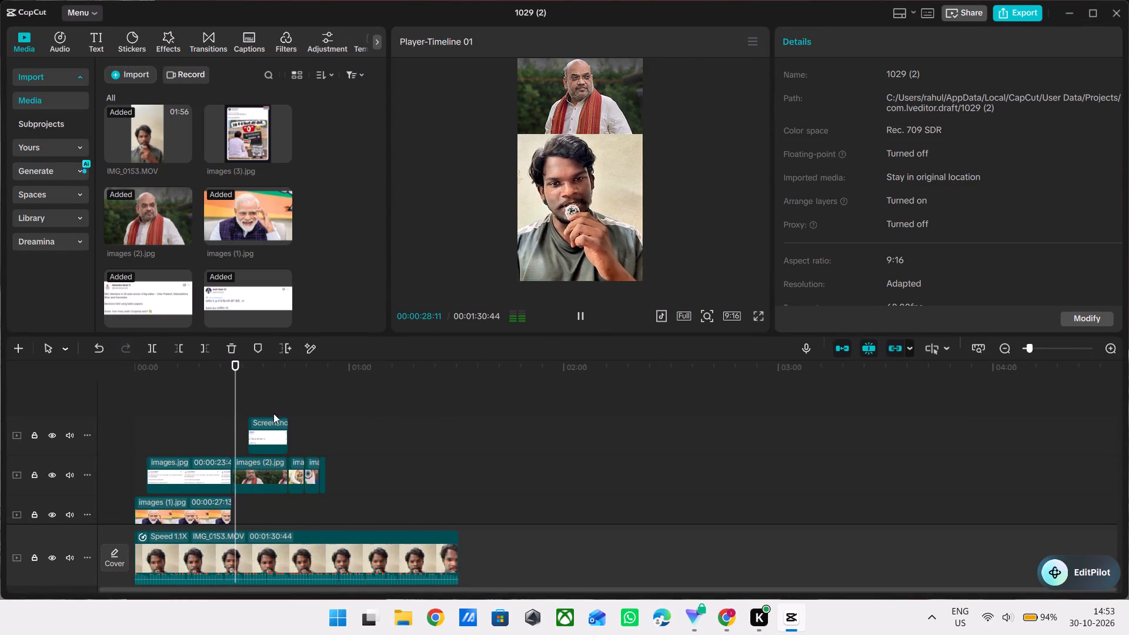
triple_click(347, 423)
drag(347, 423, 202, 483)
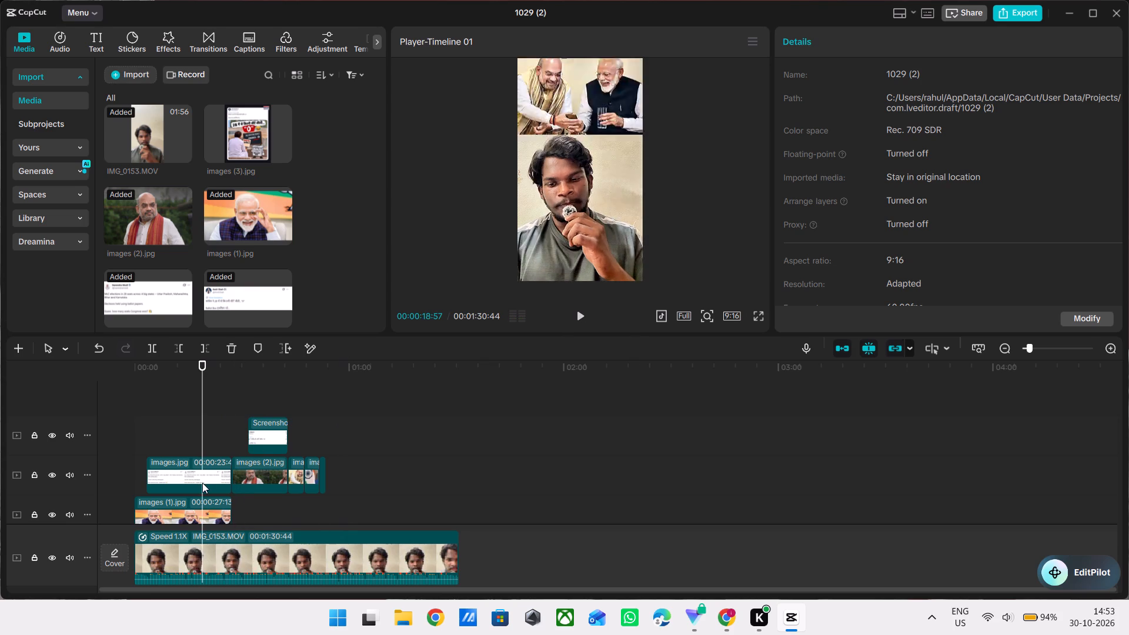
click(210, 477)
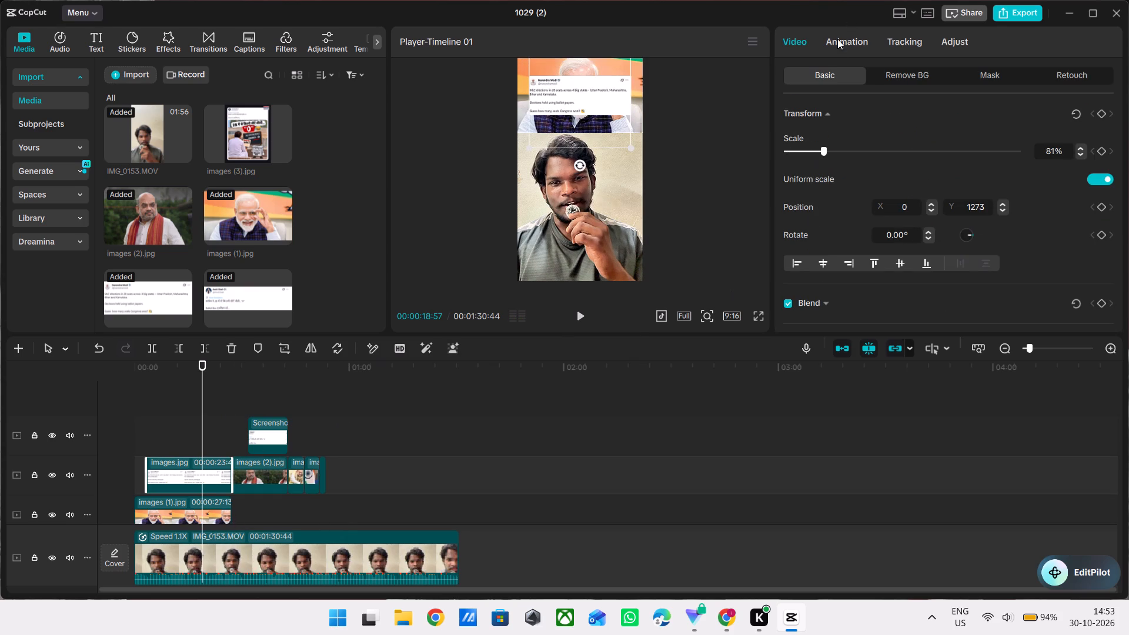
click(852, 43)
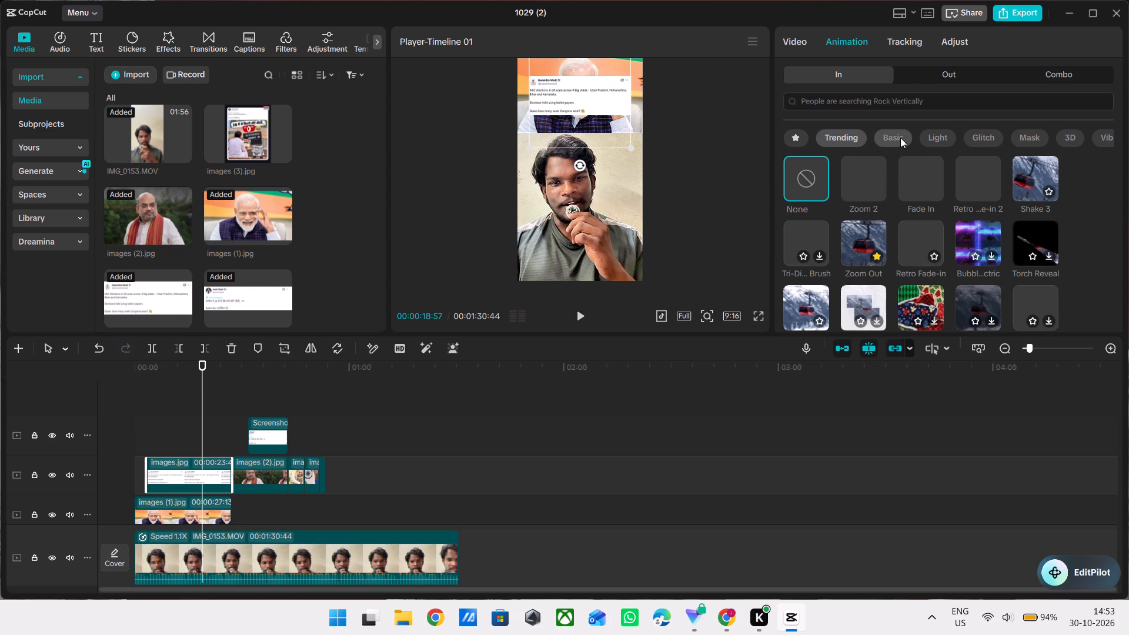
double_click(862, 186)
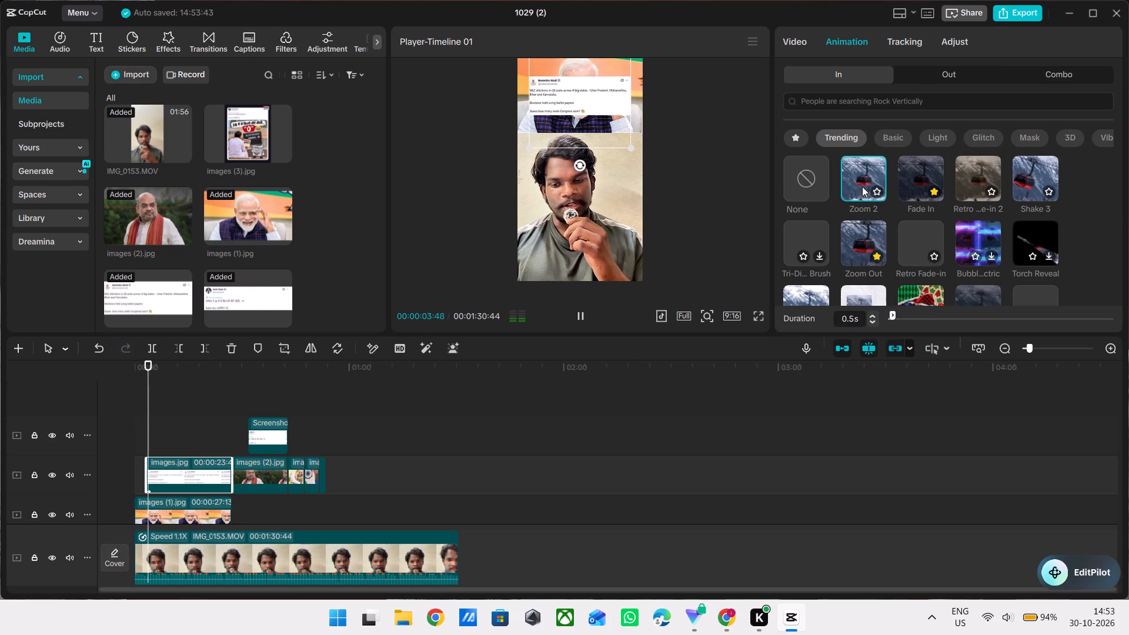
double_click(874, 239)
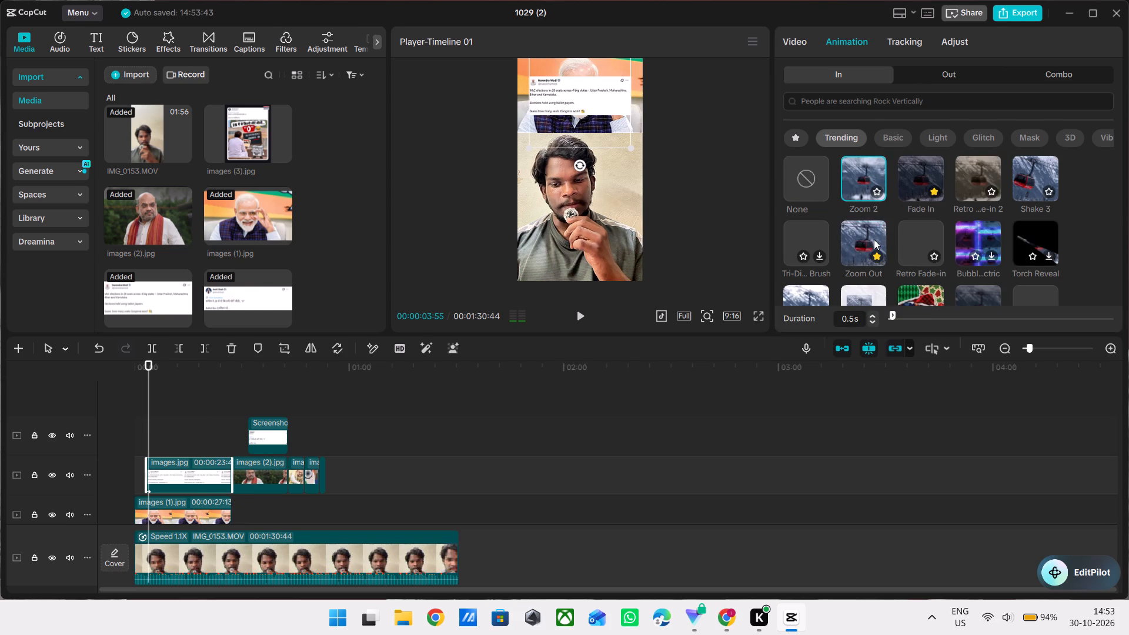
click(901, 318)
click(901, 318)
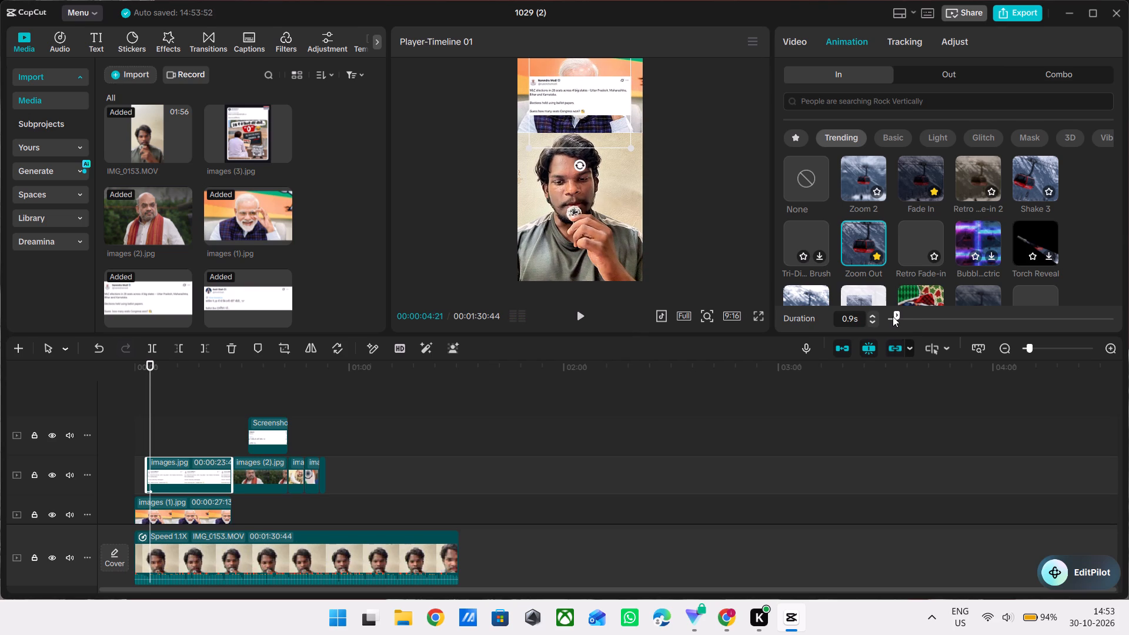
double_click(893, 316)
click(893, 316)
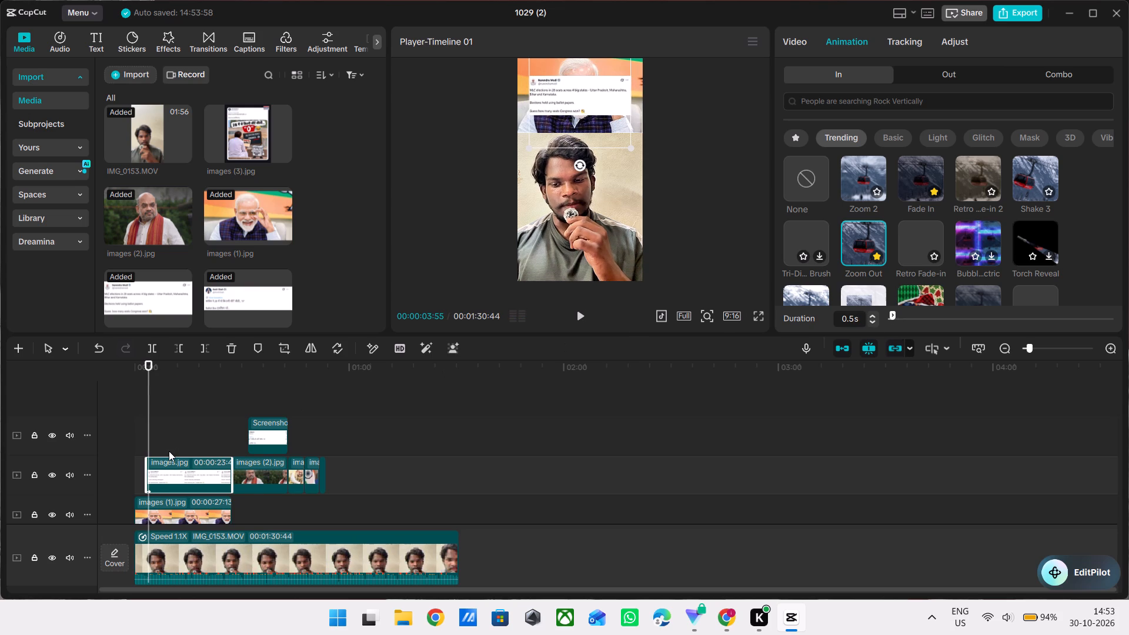
Play the opening seconds of the timeline to check the entrance animation on the images.jpg clip.
ctrl+scroll(169, 451, up, 17)
ctrl+scroll(169, 451, up, 6)
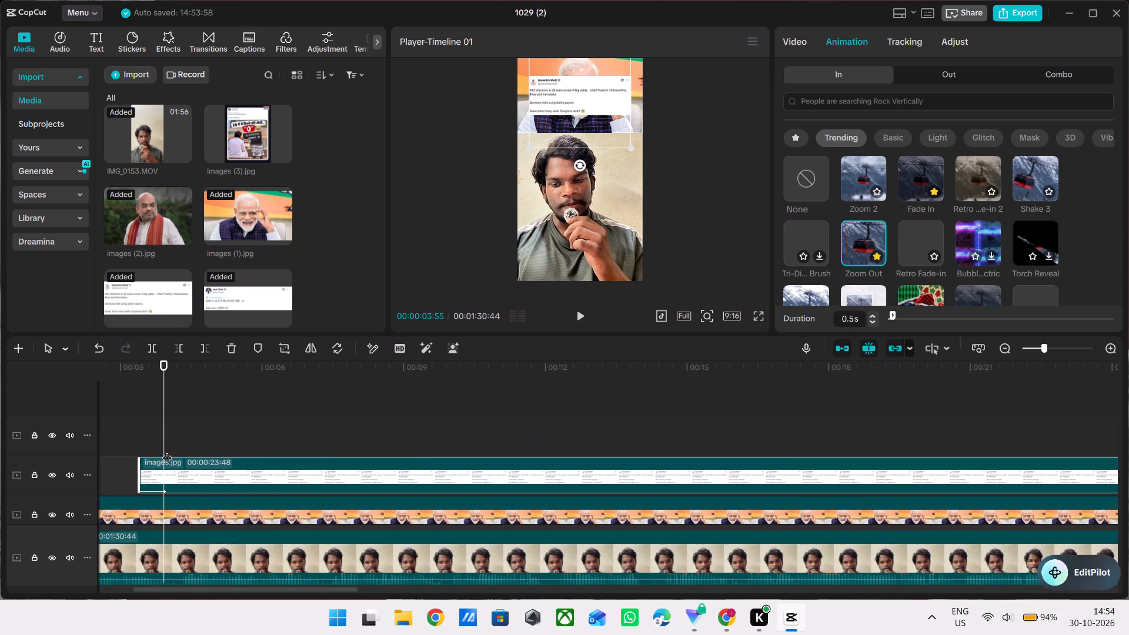
click(137, 450)
click(137, 450)
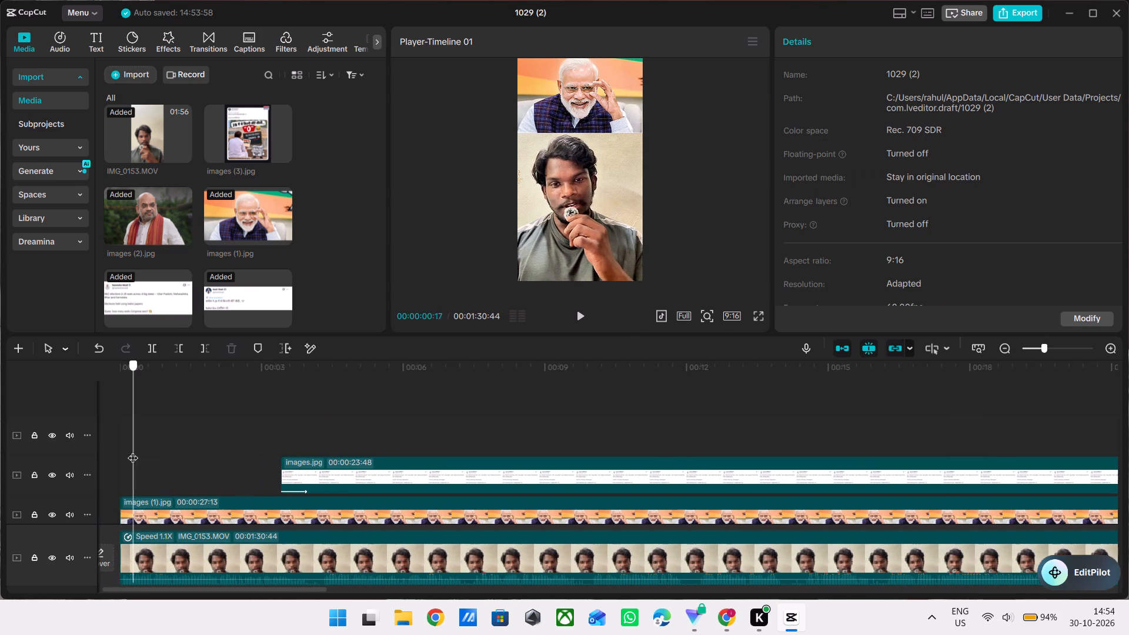
key(space)
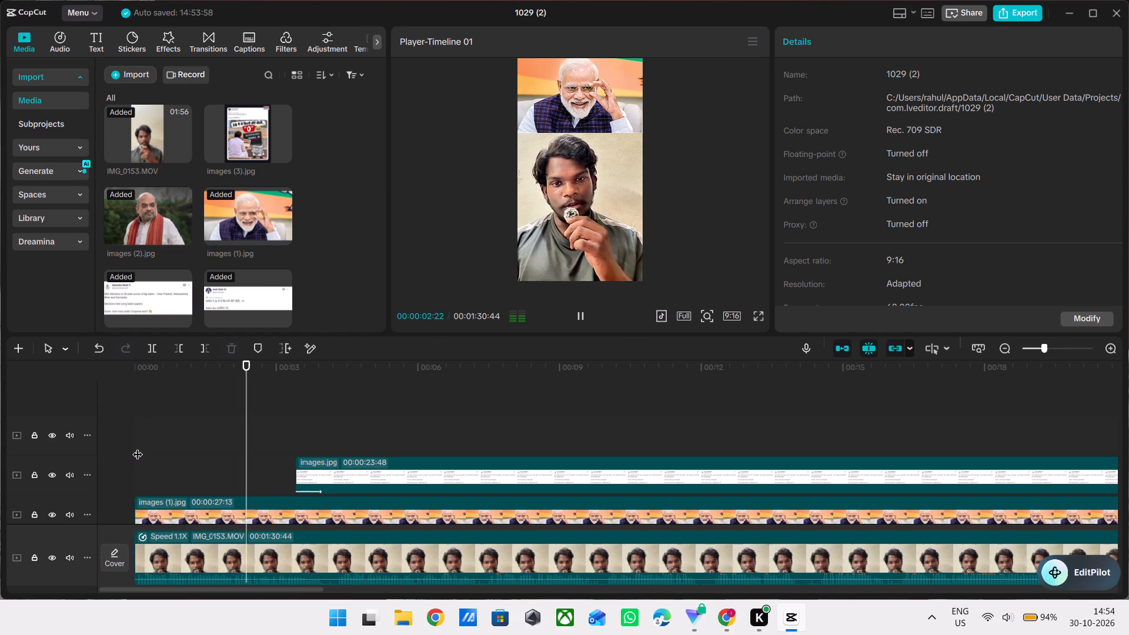
key(space)
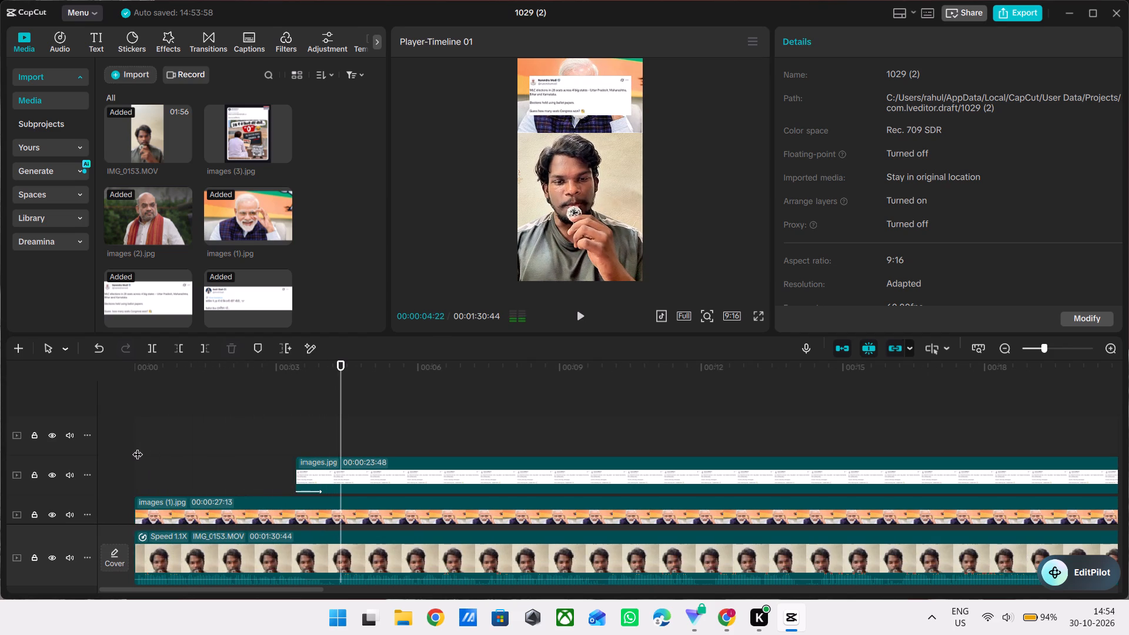
Apply the Fade Out exit animation to the images (1).jpg clip and preview its ending.
ctrl+scroll(289, 467, down, 13)
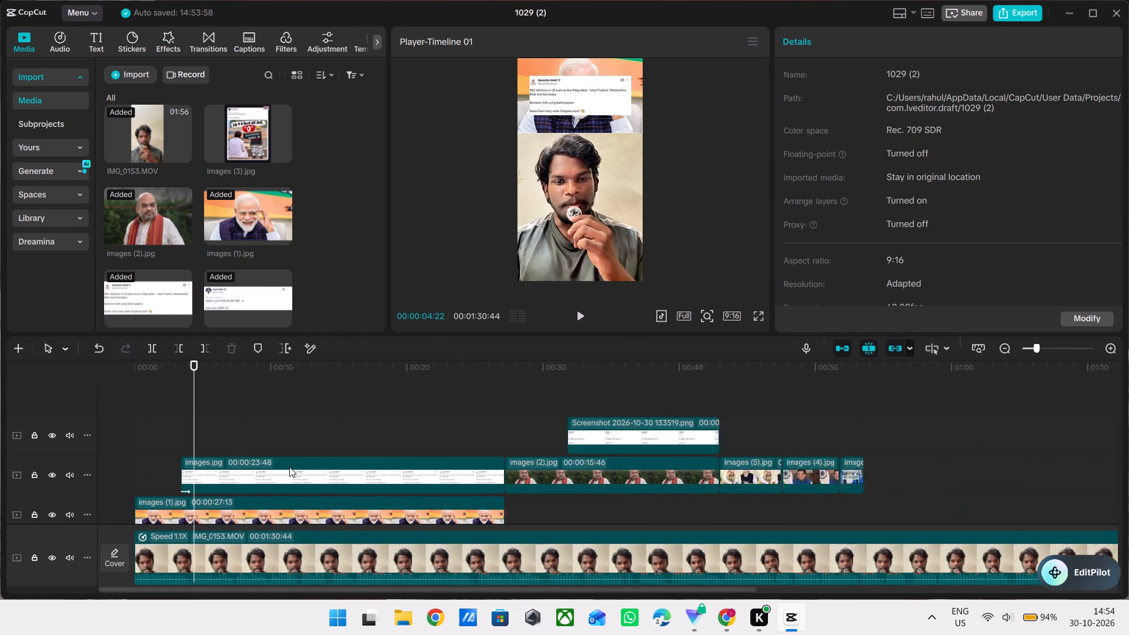
click(442, 519)
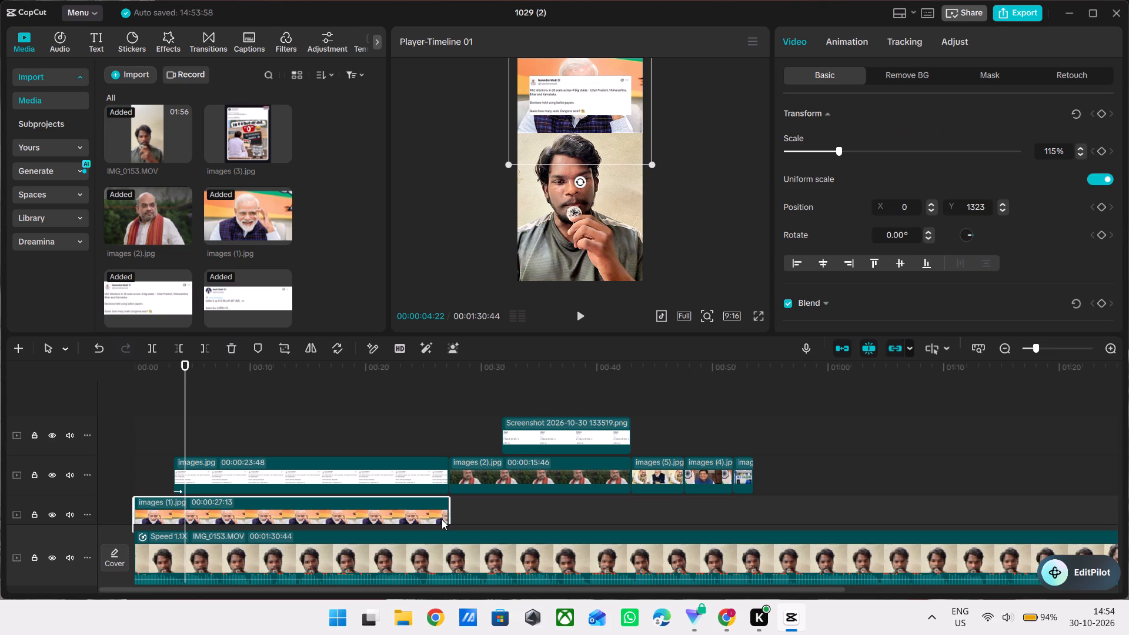
click(847, 37)
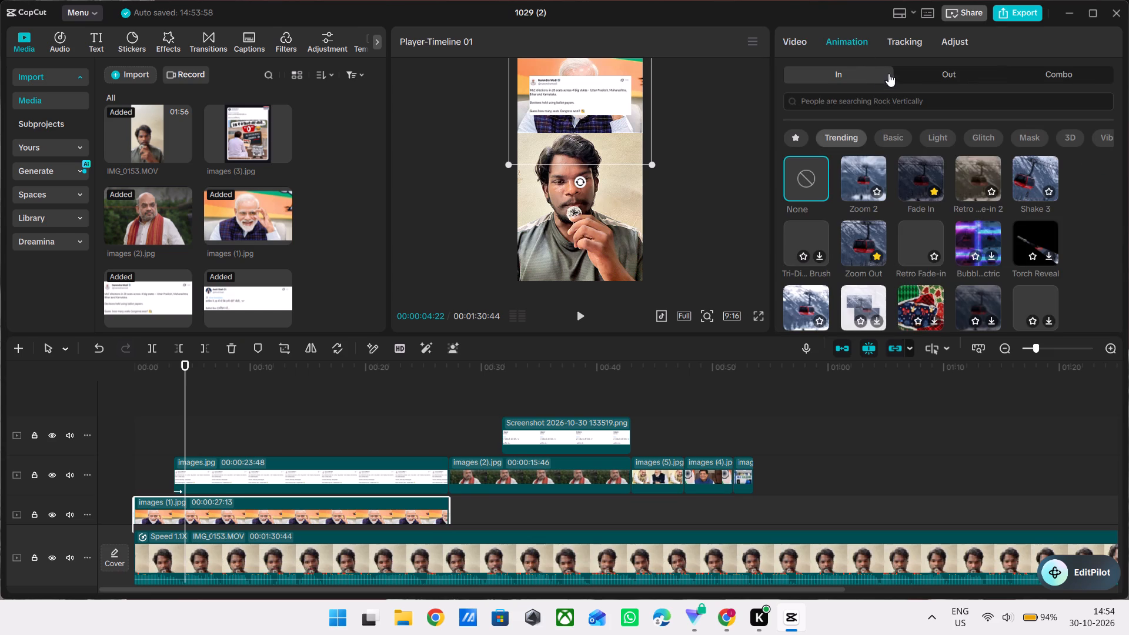
click(937, 67)
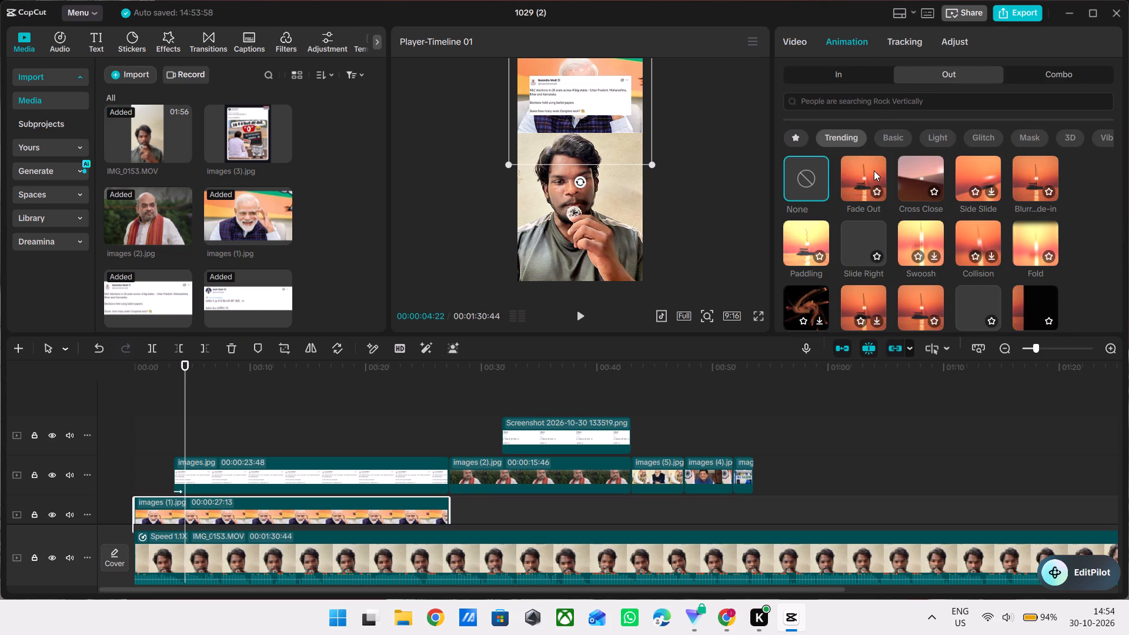
double_click(874, 171)
key(space)
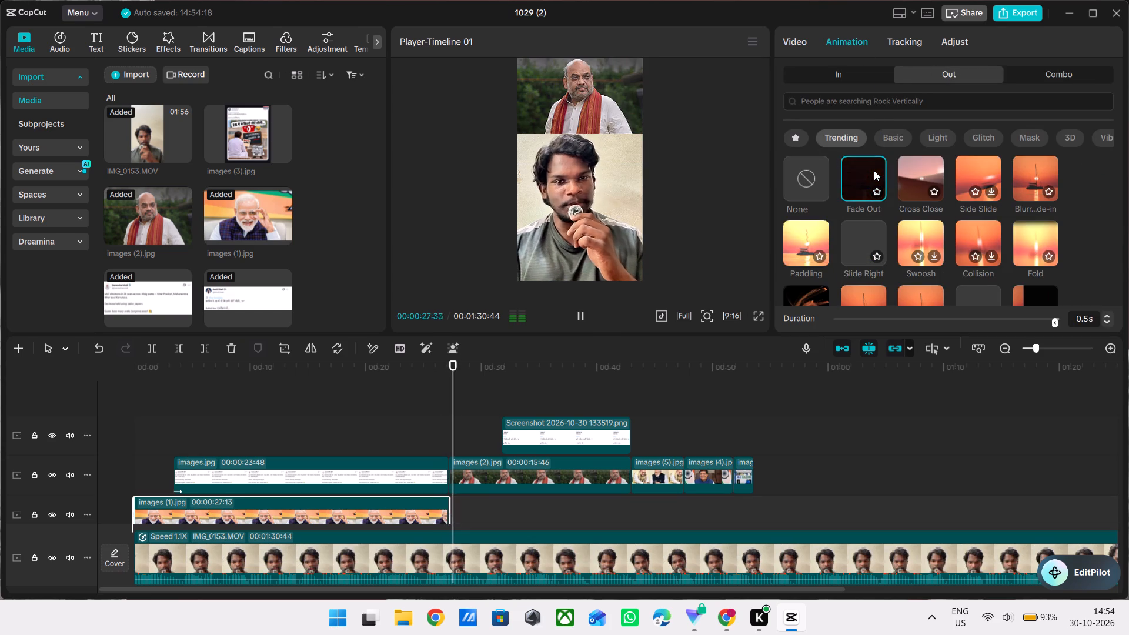
key(space)
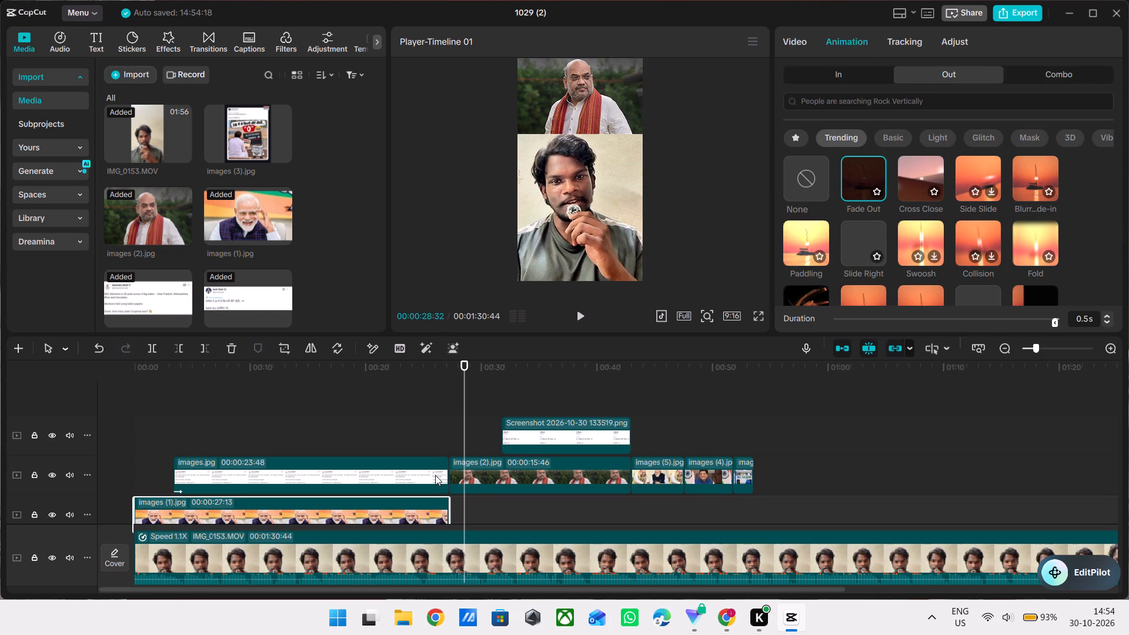
Apply the Fade Out exit animation to the images.jpg clip and play back the change to the following image.
click(435, 475)
double_click(860, 165)
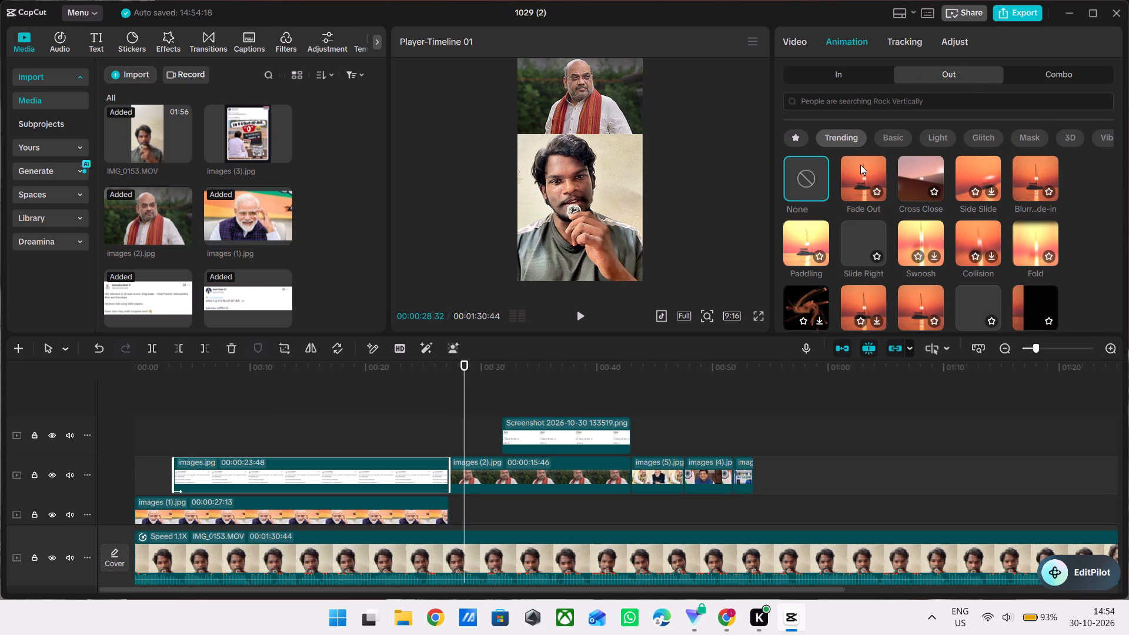
click(437, 415)
drag(437, 415, 429, 419)
key(space)
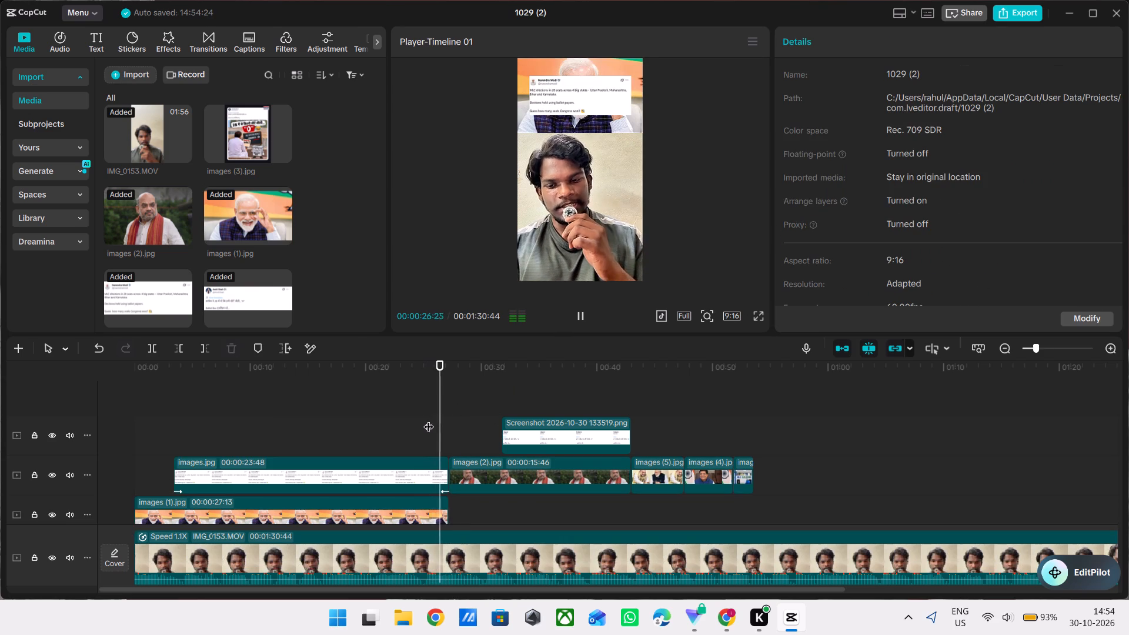
key(space)
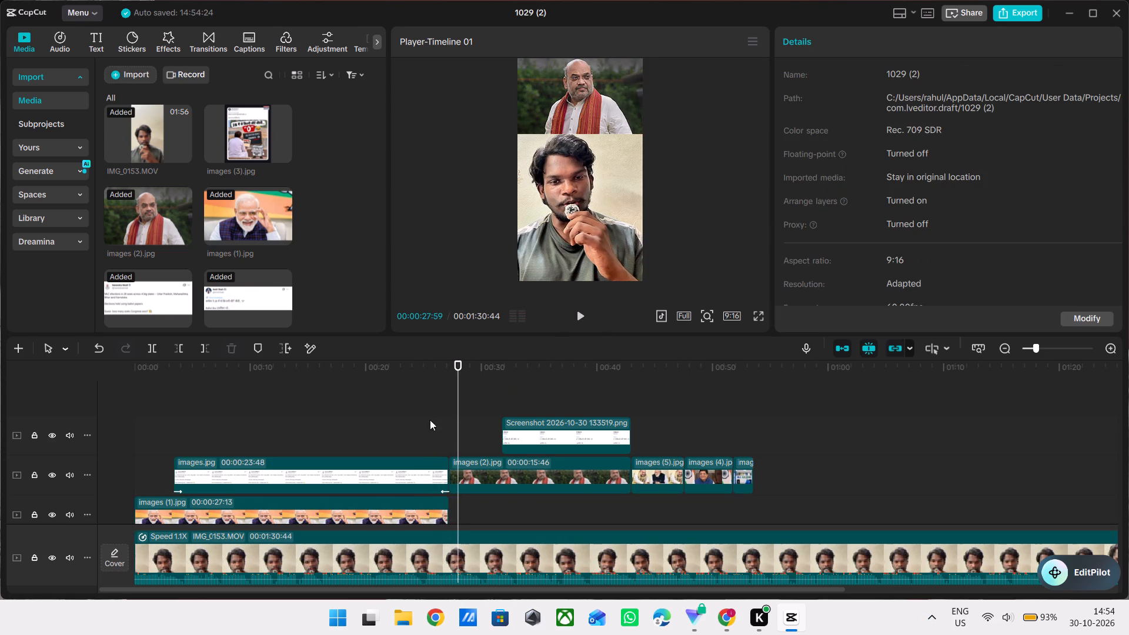
Search the entrance animations for "fade", apply Fade In to the images (2).jpg clip, and preview the transition.
click(486, 483)
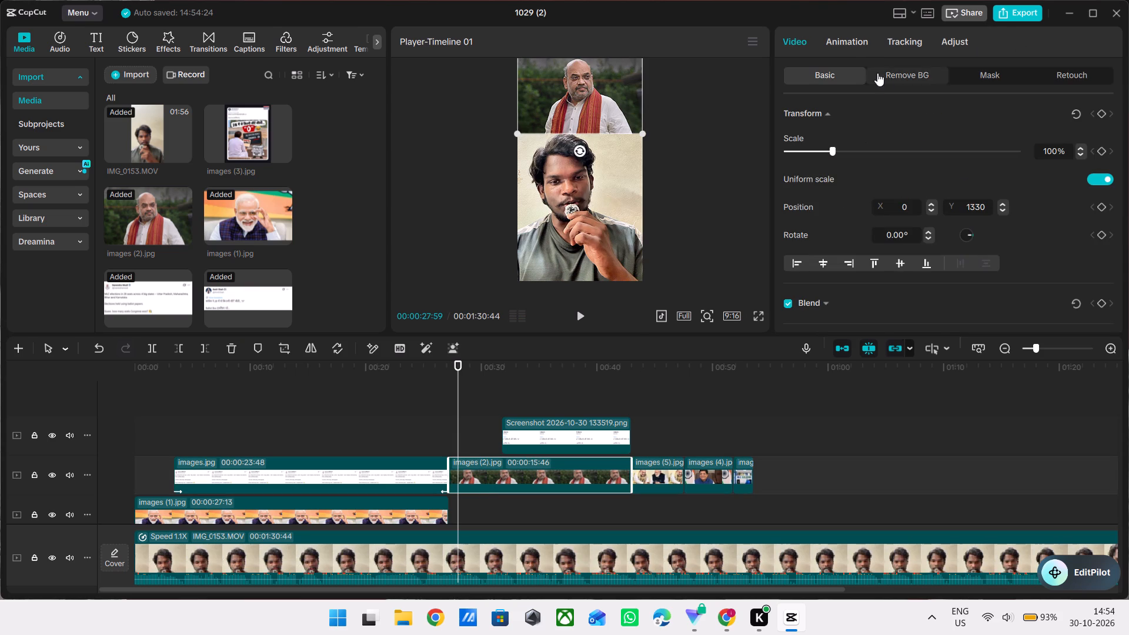
click(859, 41)
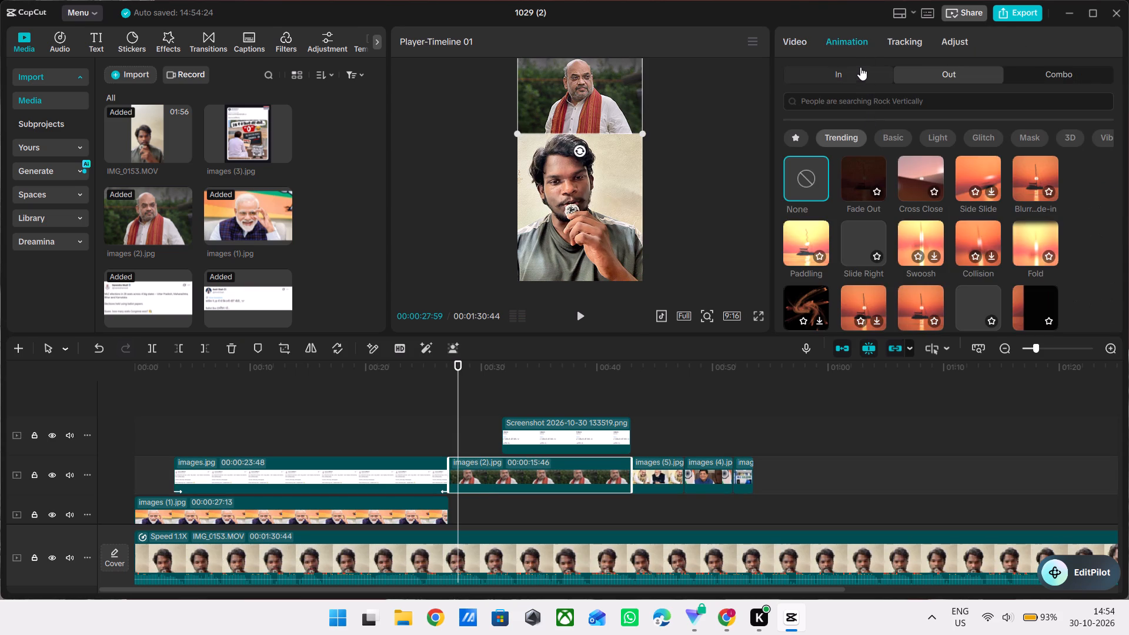
click(859, 70)
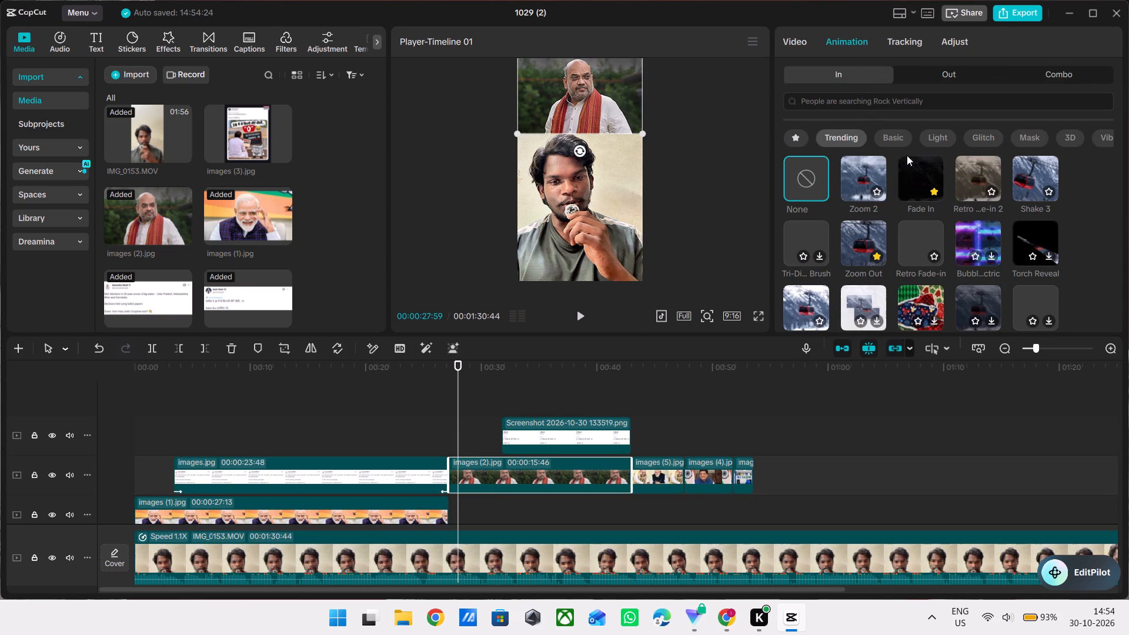
click(876, 101)
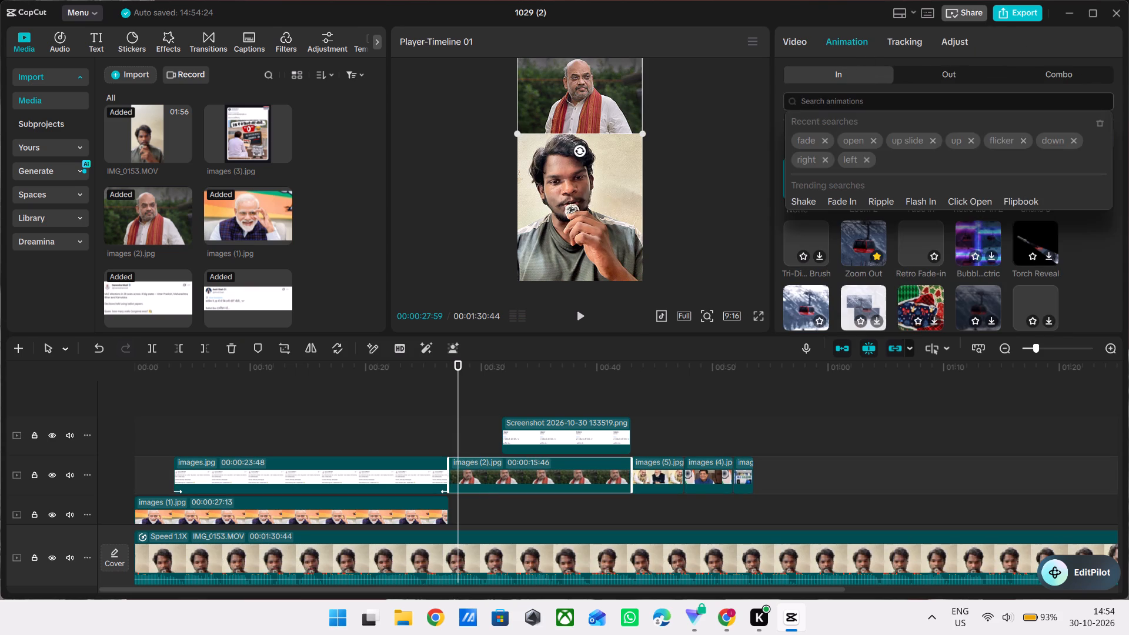
click(801, 140)
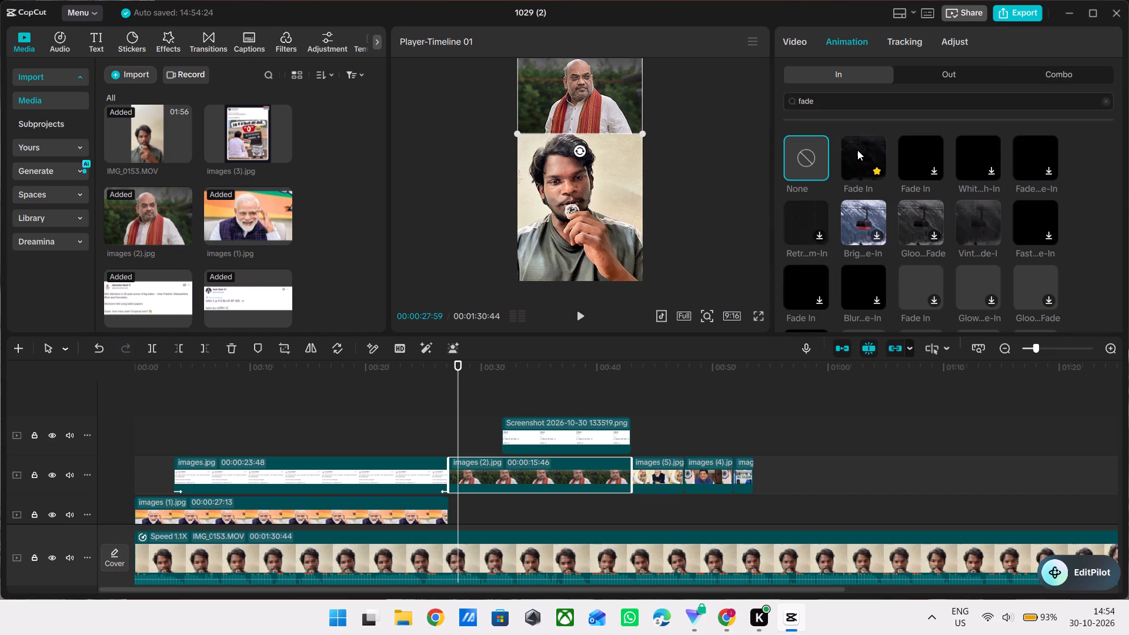
double_click(857, 150)
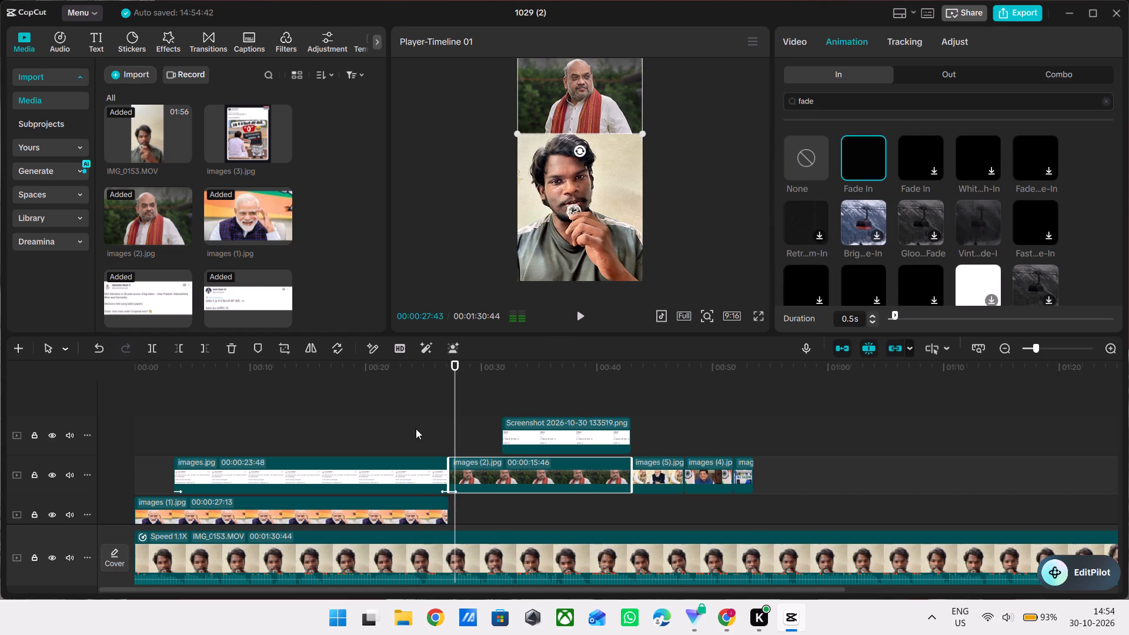
click(422, 423)
key(space)
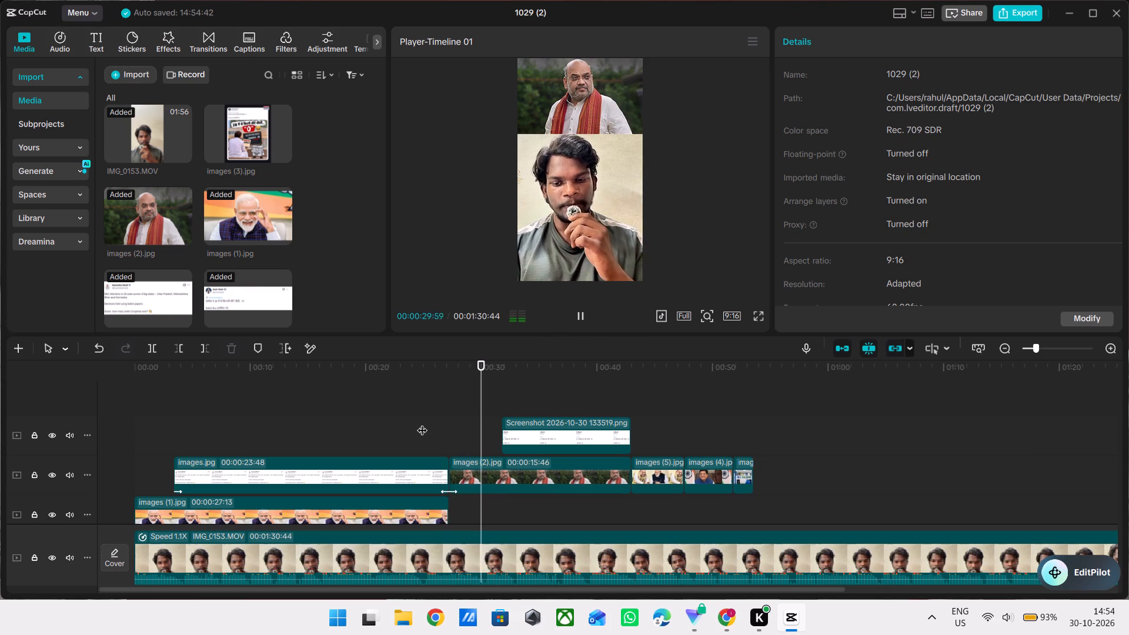
key(space)
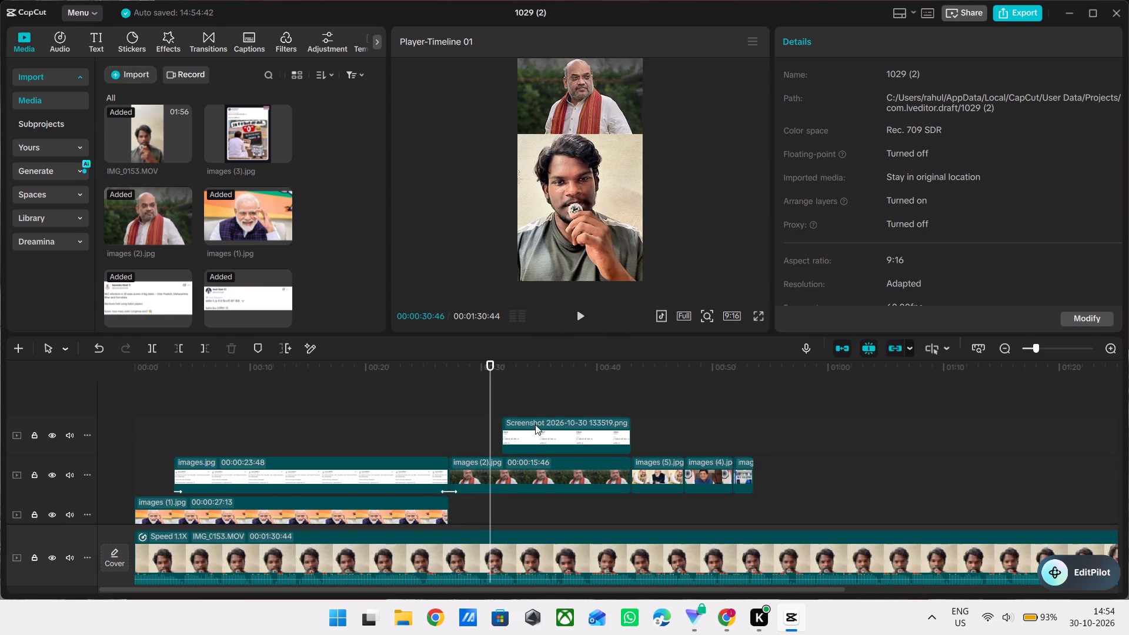
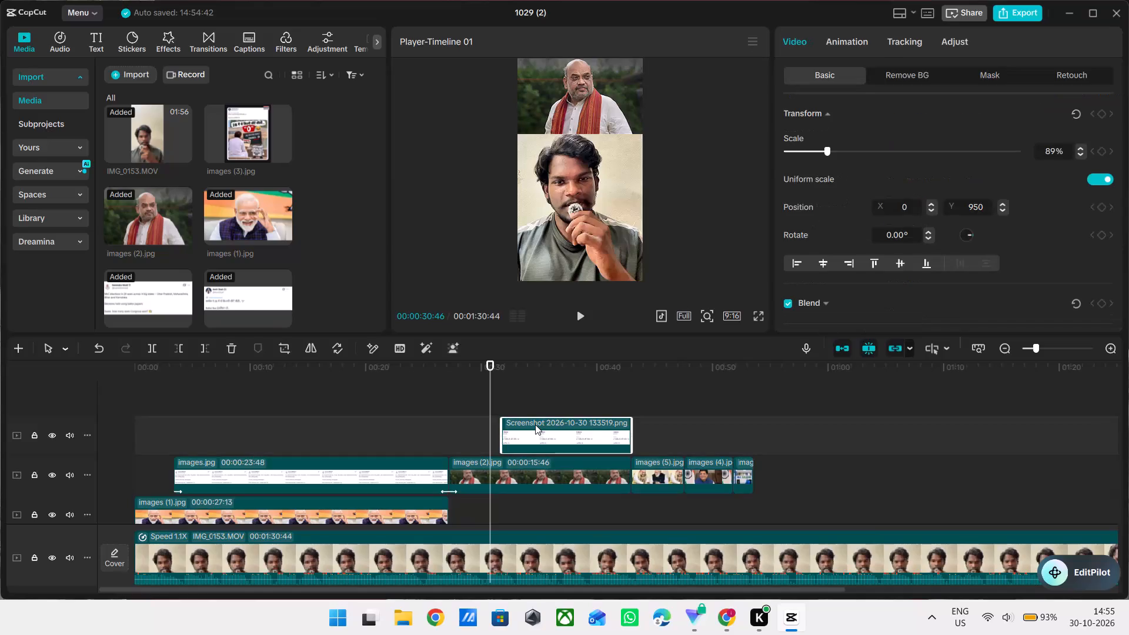
Try the Fade In and Zoom 2 entrance animations on the Screenshot overlay clip and settle on Zoom Out.
click(851, 38)
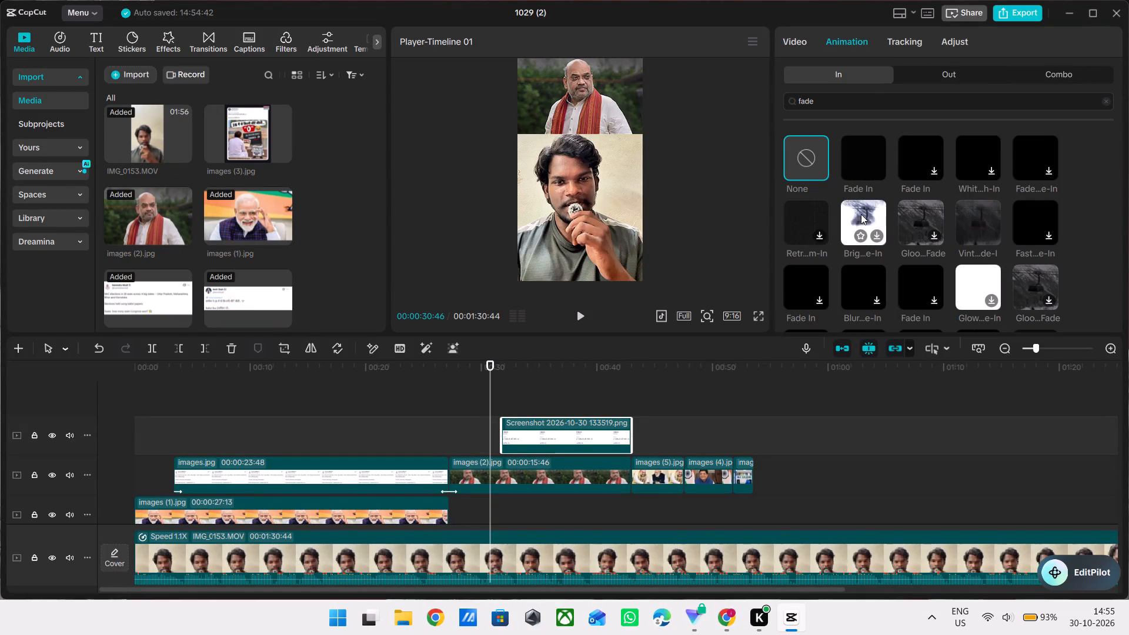
double_click(927, 152)
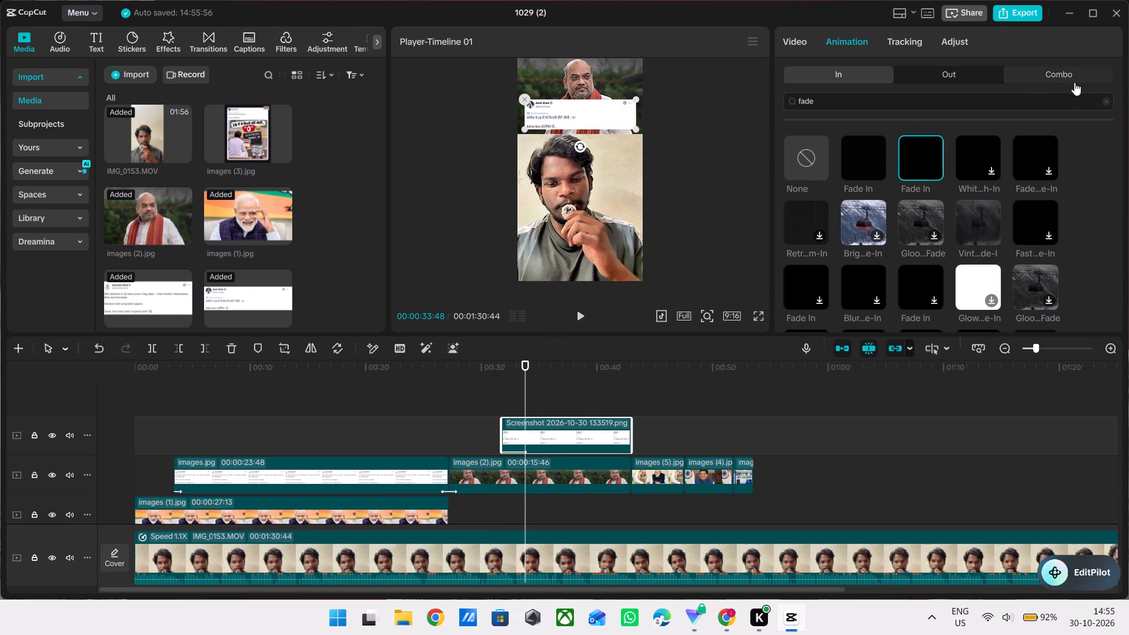
click(1105, 98)
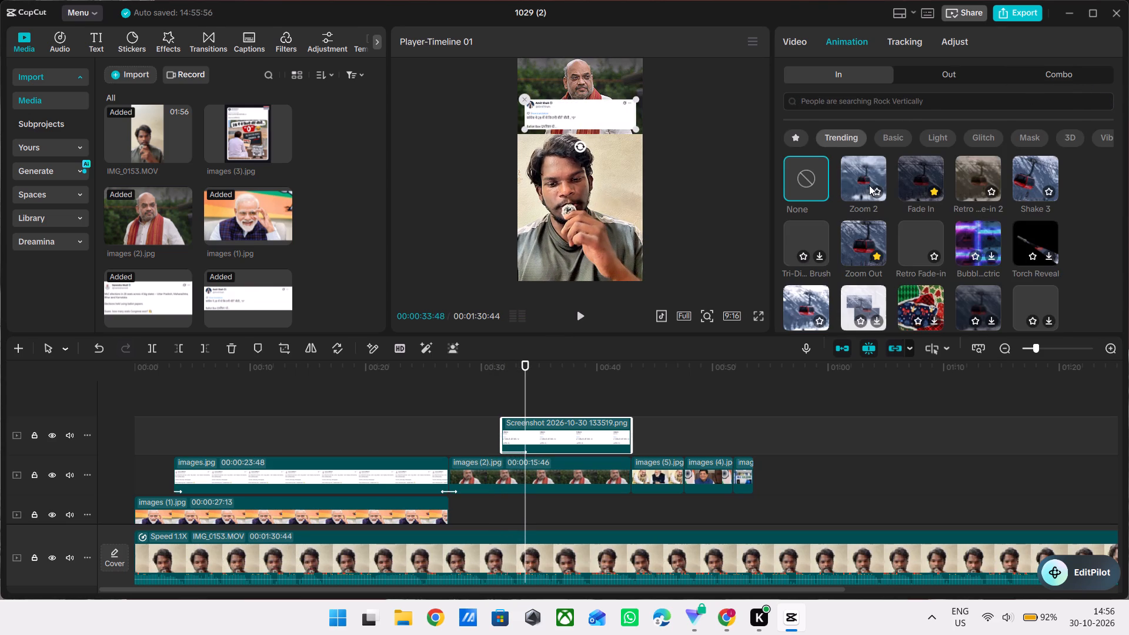
double_click(867, 181)
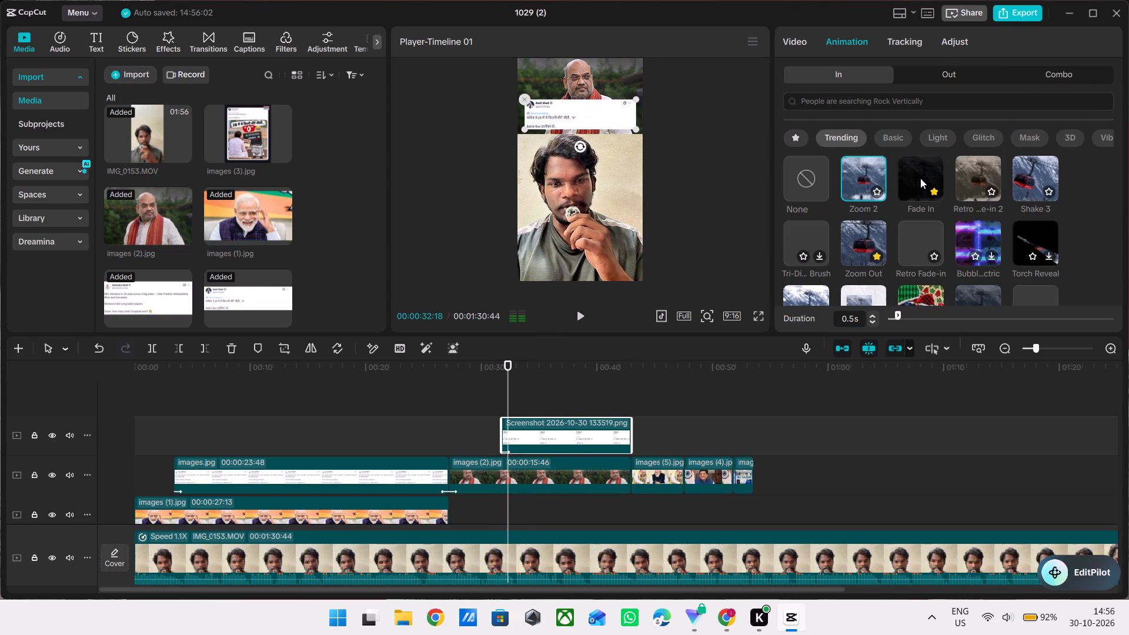
double_click(864, 245)
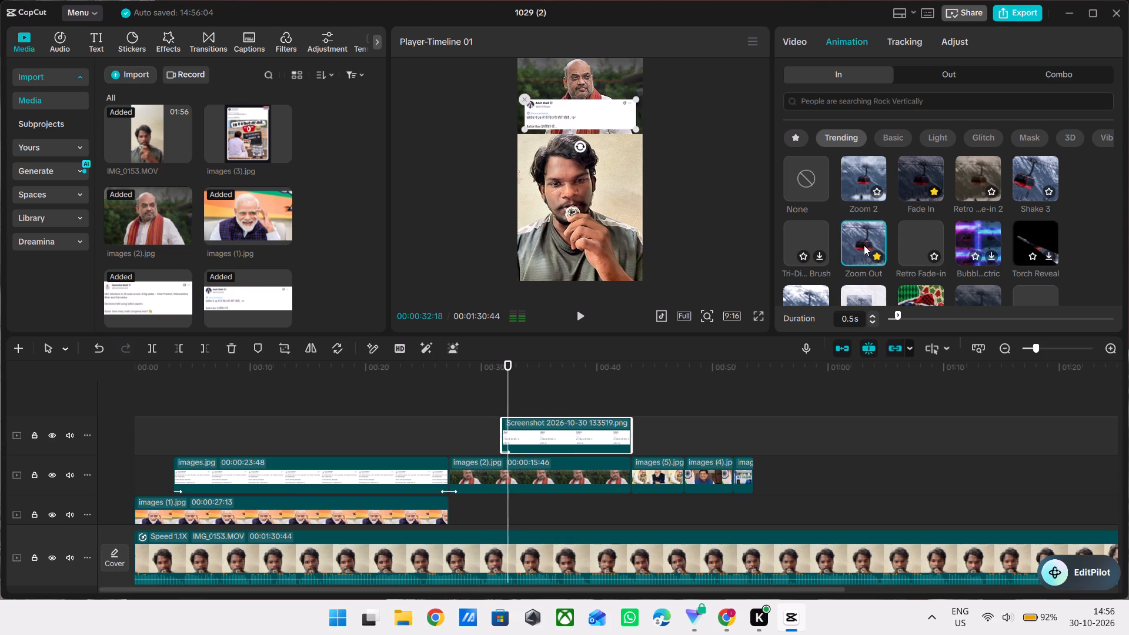
Play back from the Screenshot overlay's entrance past the end of the last overlay image.
click(496, 402)
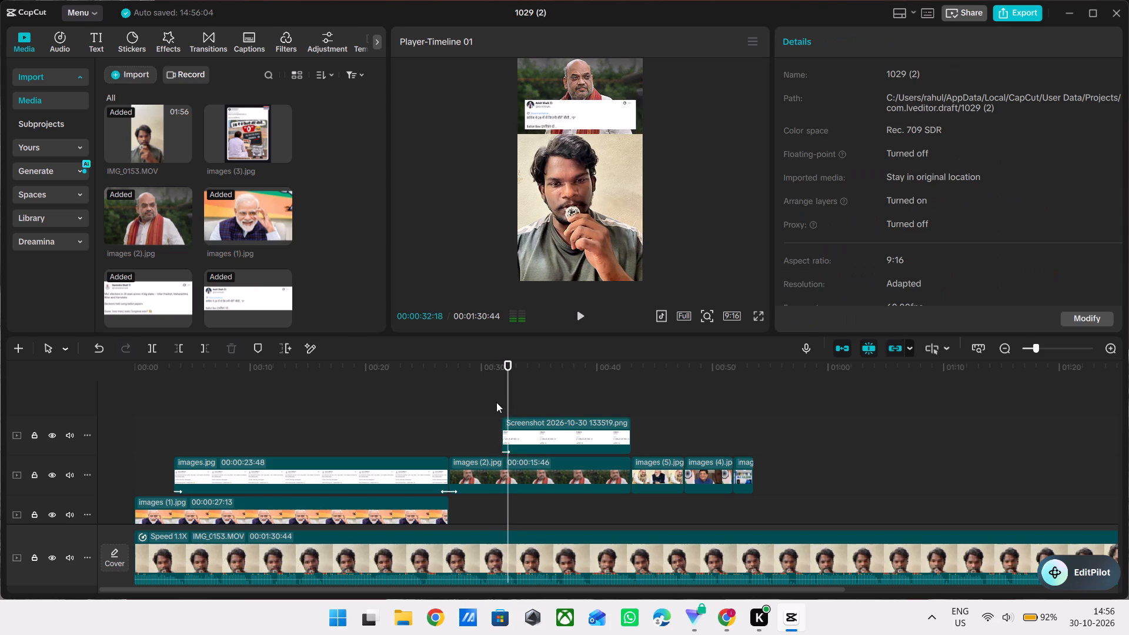
key(space)
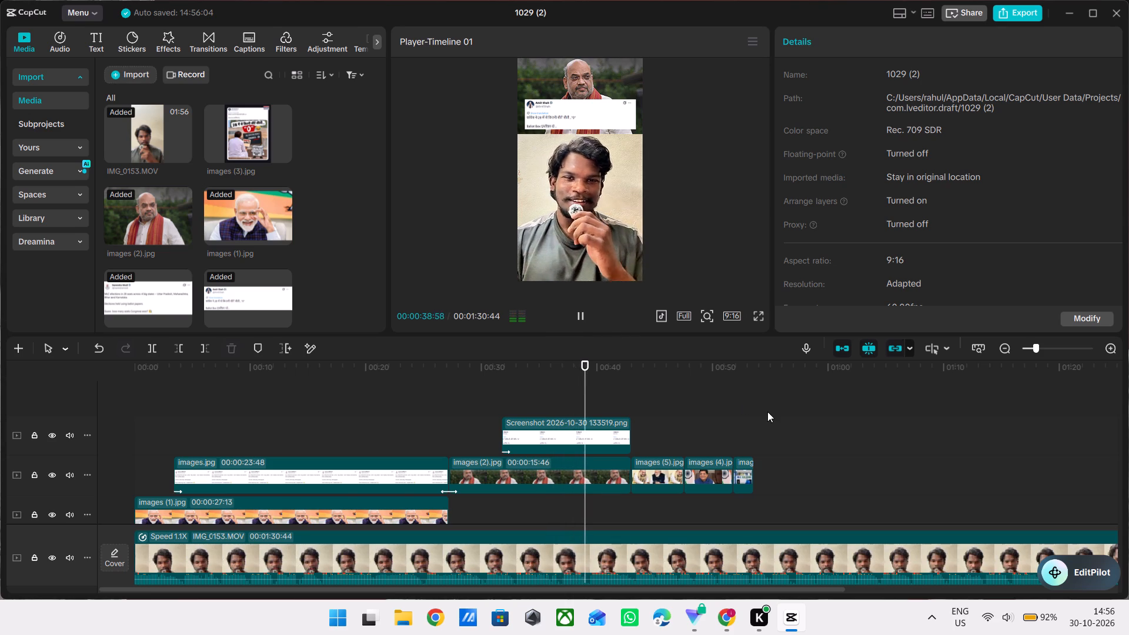
scroll(682, 463, left, 2)
ctrl+scroll(682, 463, down, 2)
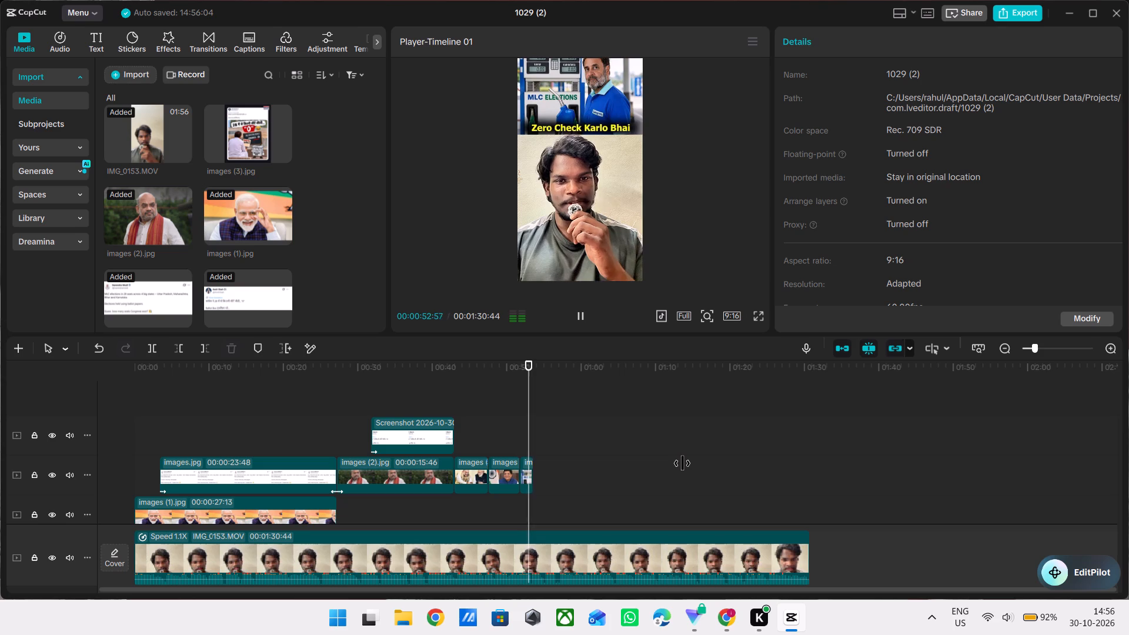
key(space)
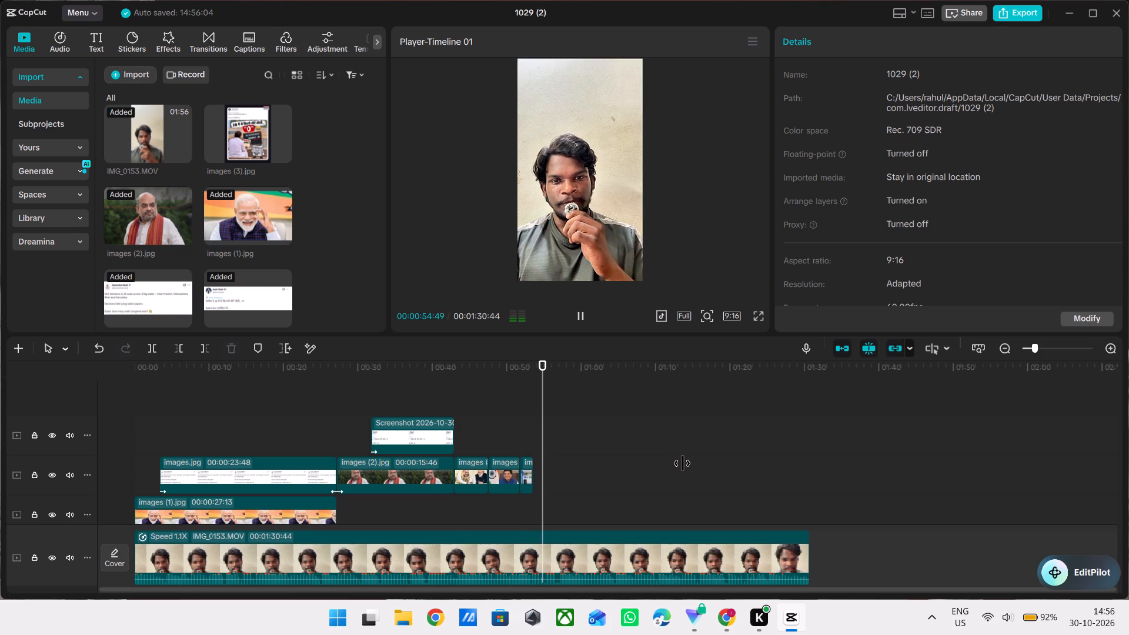
Replay the opening seconds of the timeline to check how the images.jpg overlay enters over images (1).jpg.
click(373, 423)
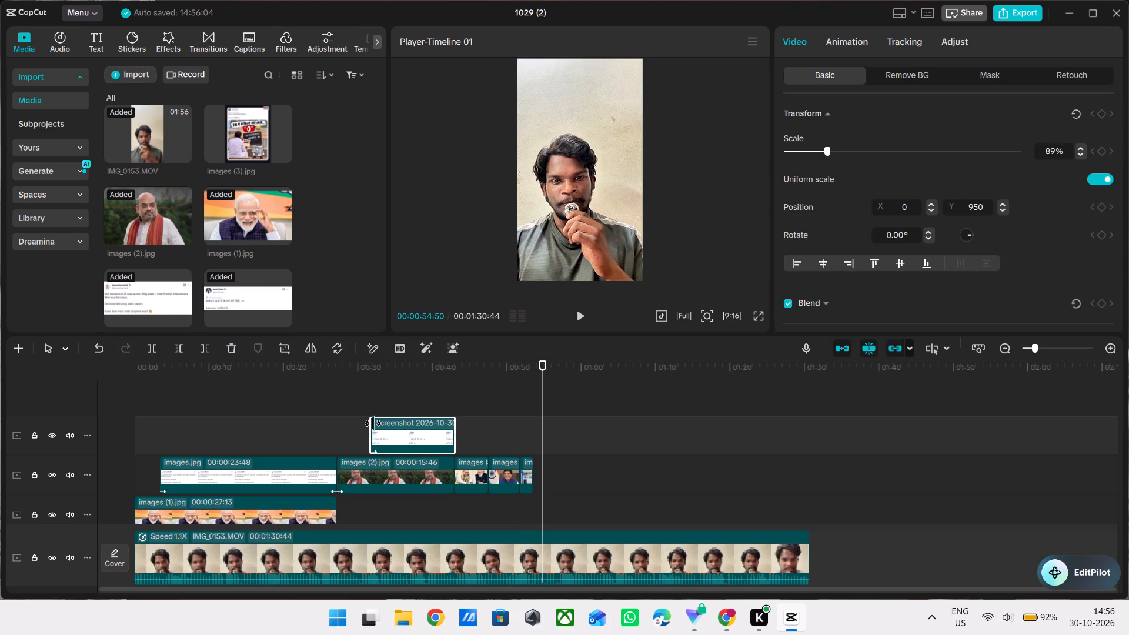
click(289, 411)
drag(289, 411, 156, 428)
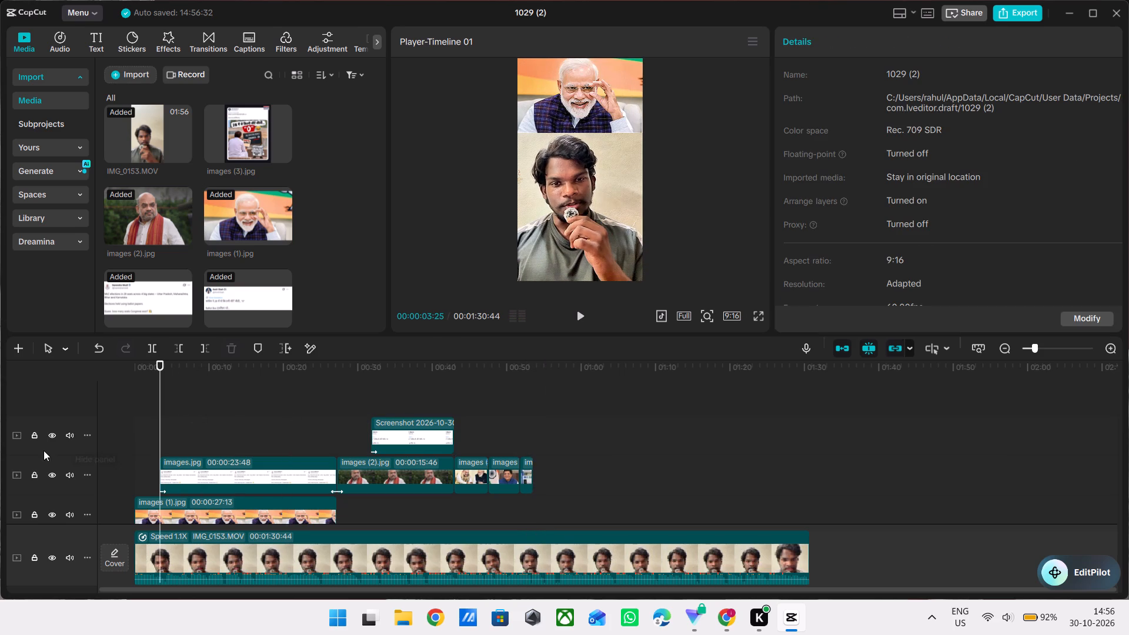
click(212, 395)
drag(212, 395, 0, 499)
key(space)
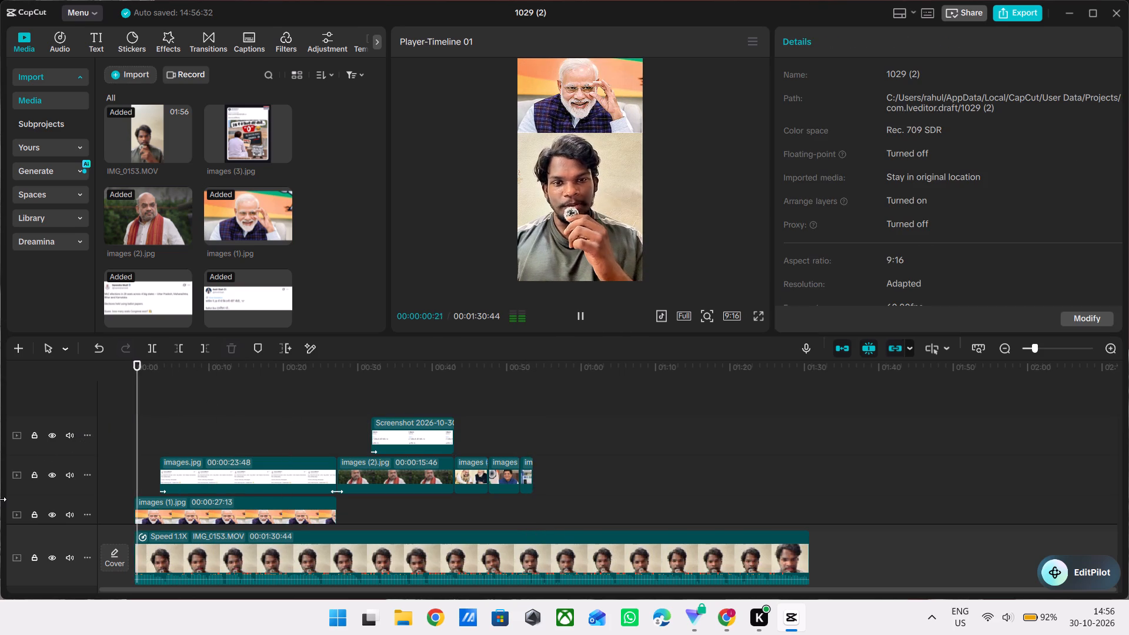
double_click(223, 437)
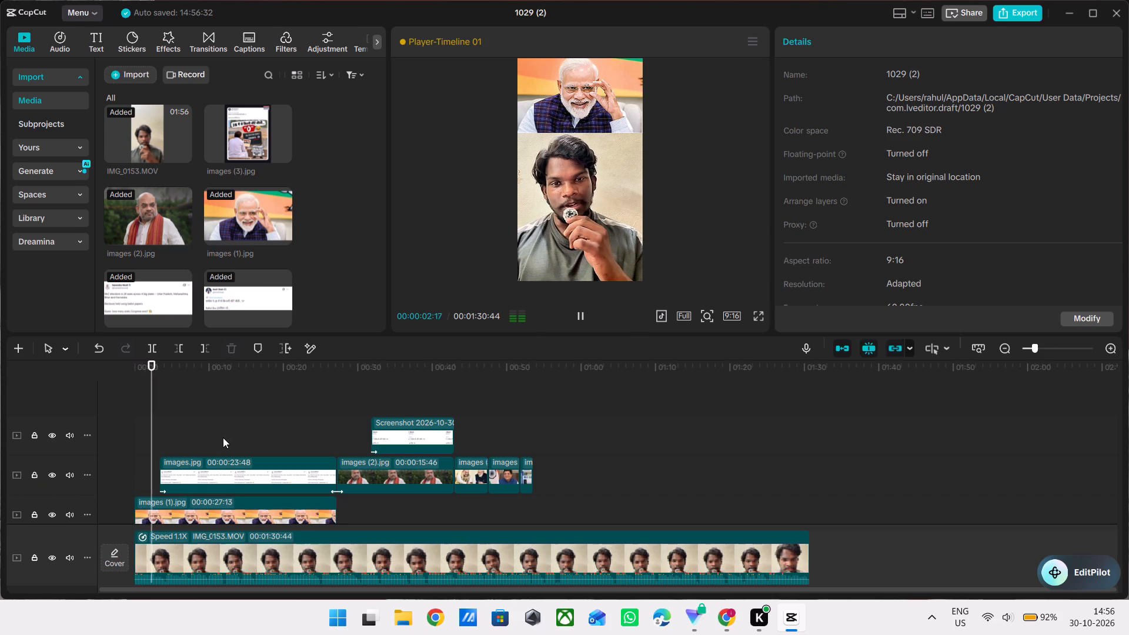
drag(223, 437, 94, 480)
key(space)
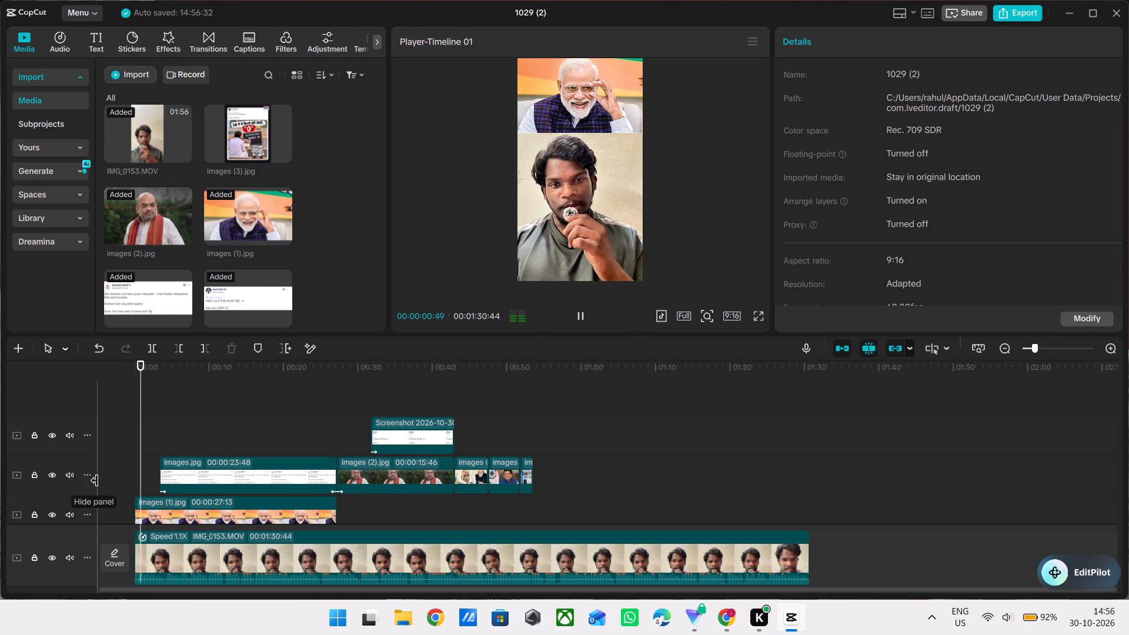
key(space)
key(space)
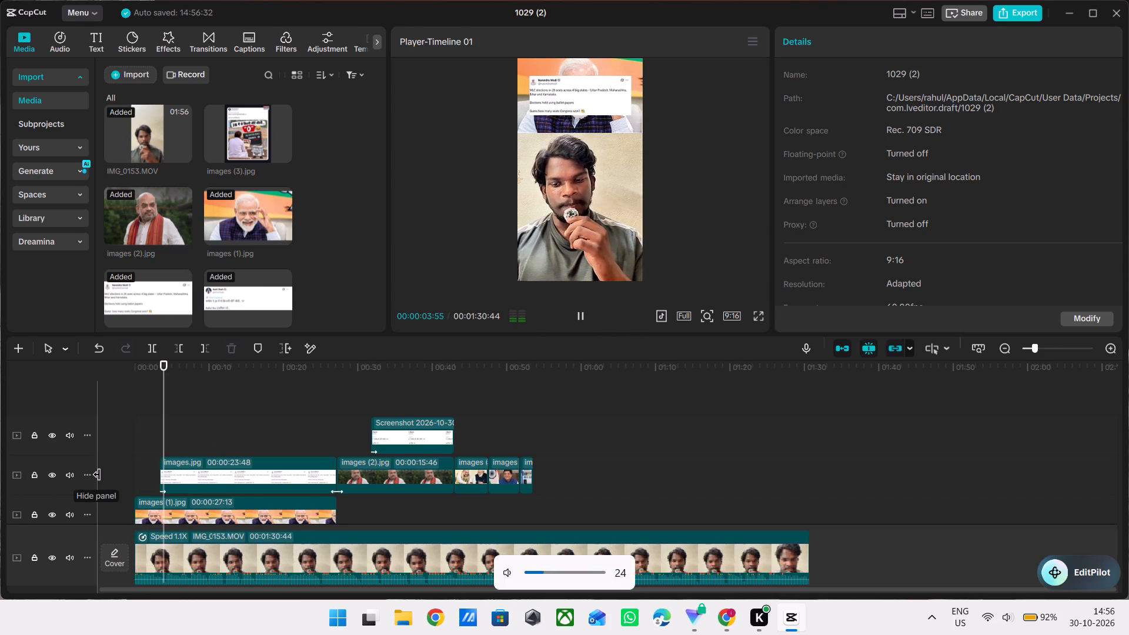
Preview the entrance of the images.jpg overlay in full screen from about the 3-second mark.
click(223, 422)
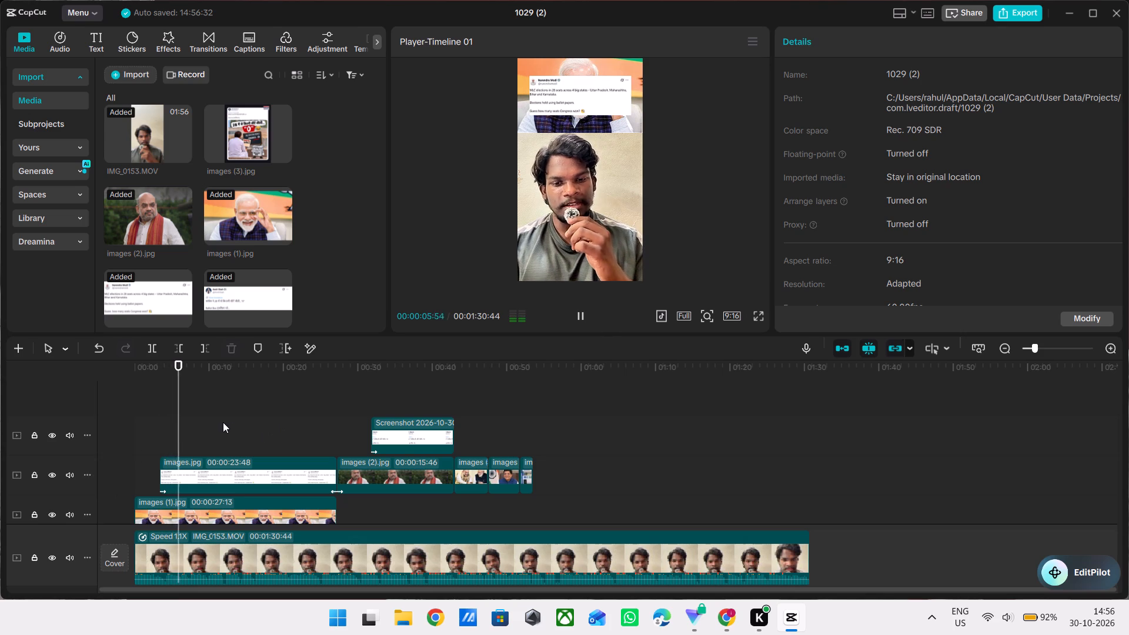
drag(223, 422, 156, 421)
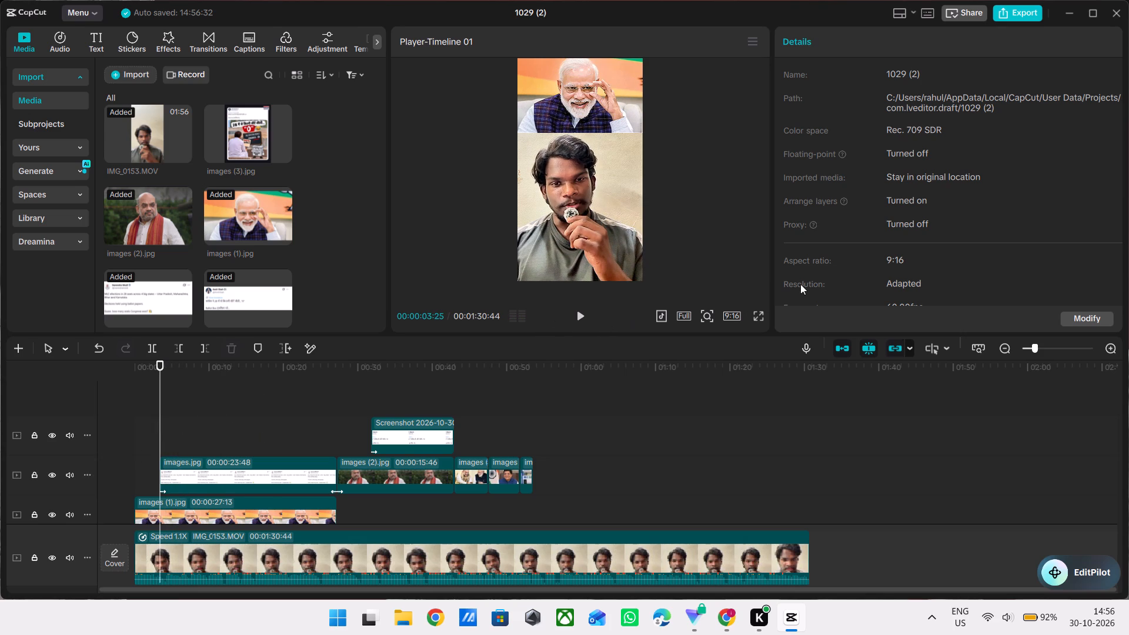
click(759, 321)
key(space)
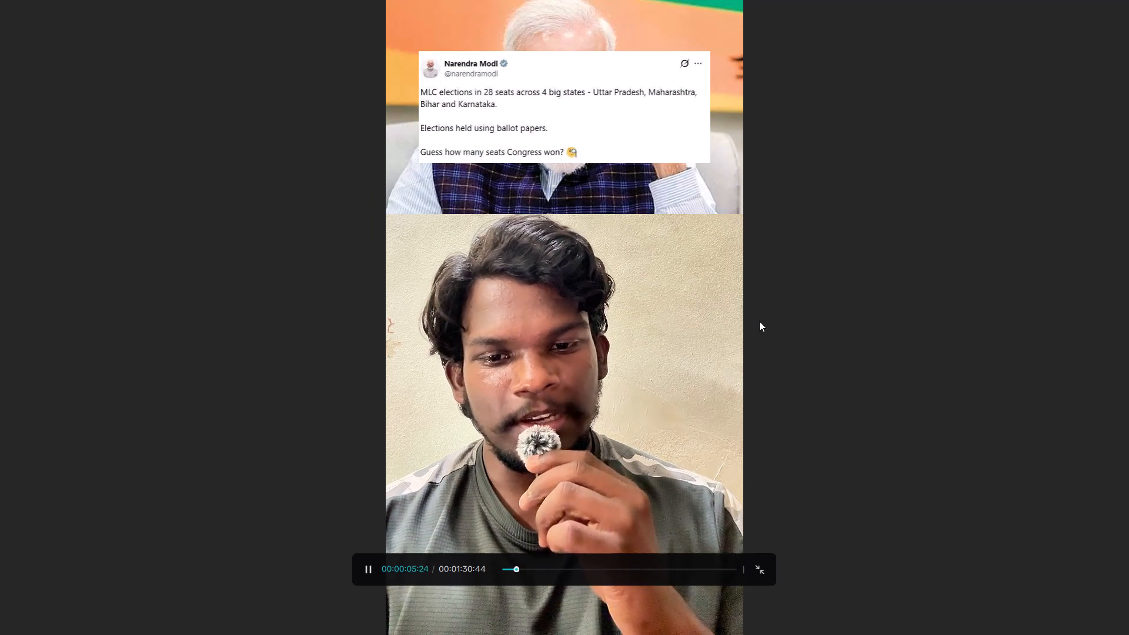
key(Escape)
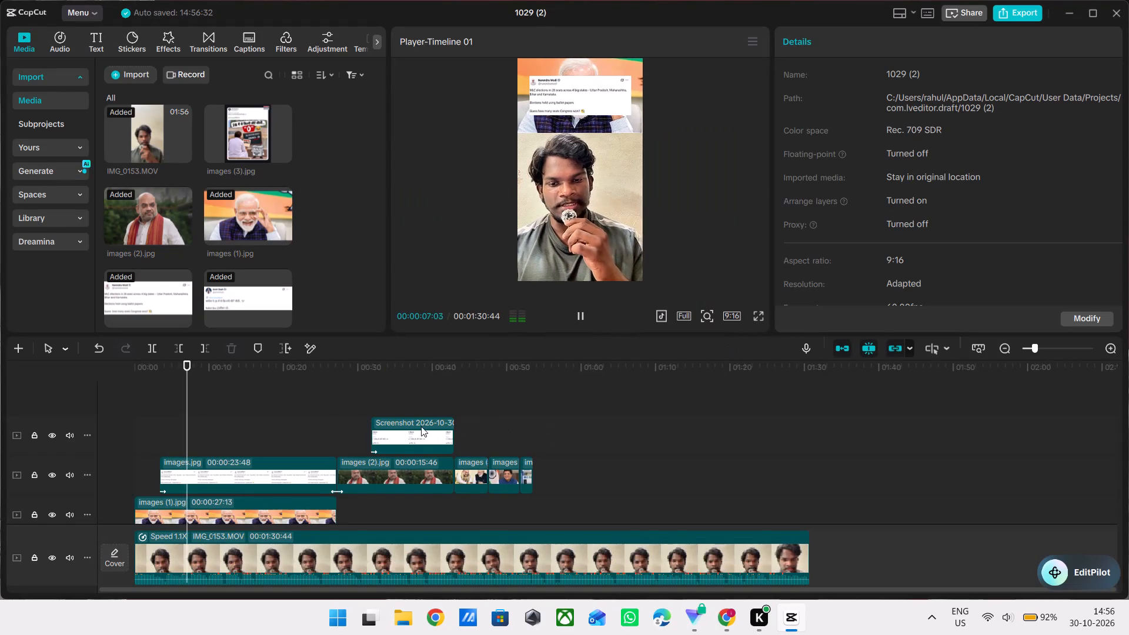
Play from shortly before images.jpg ends, reviewing the Screenshot overlay and the remaining images in full screen.
double_click(309, 415)
drag(309, 415, 318, 415)
key(space)
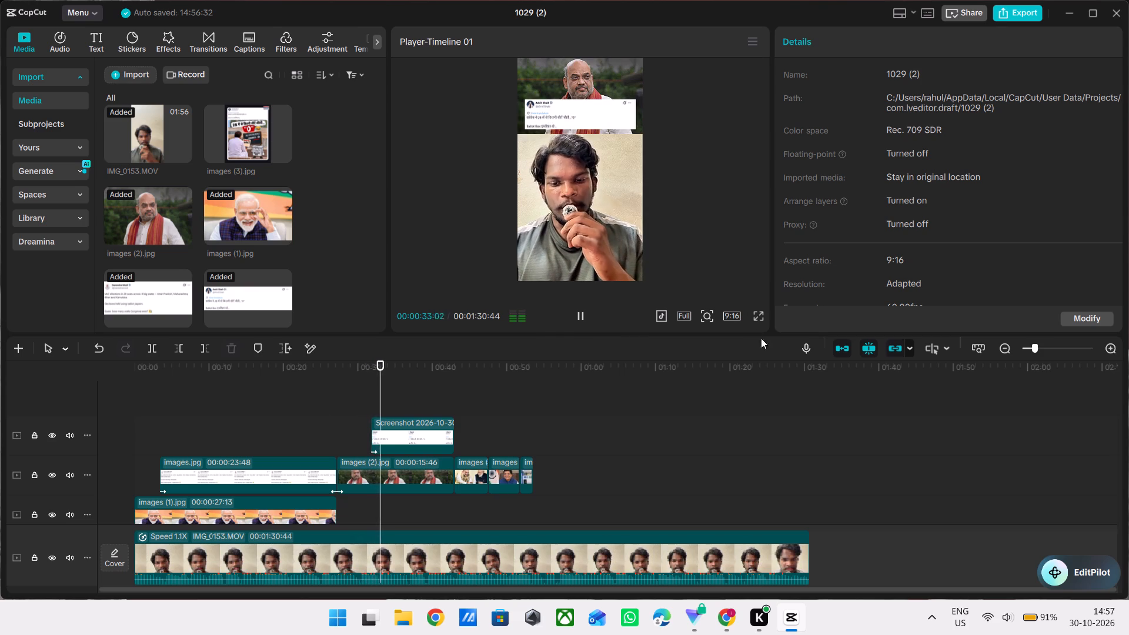
click(761, 319)
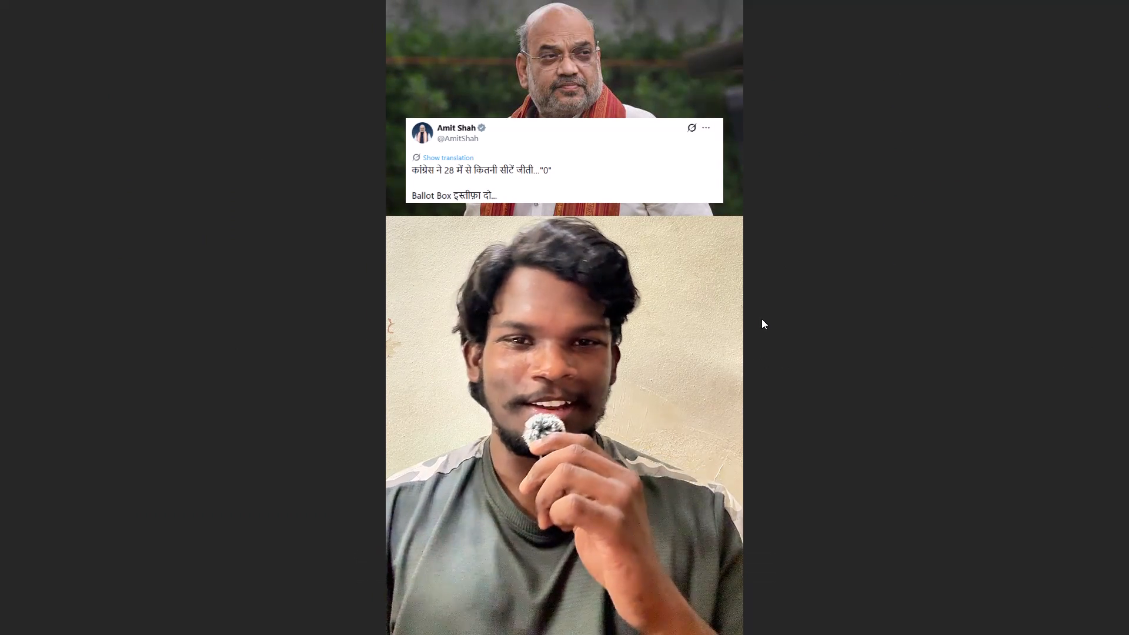
key(Escape)
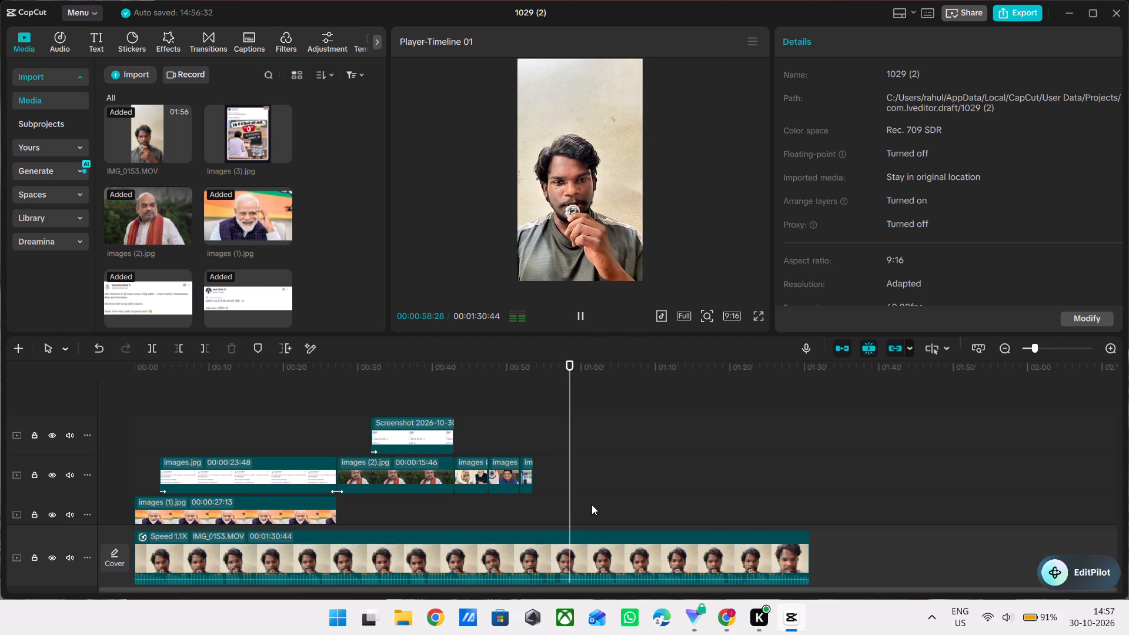
key(space)
key(space)
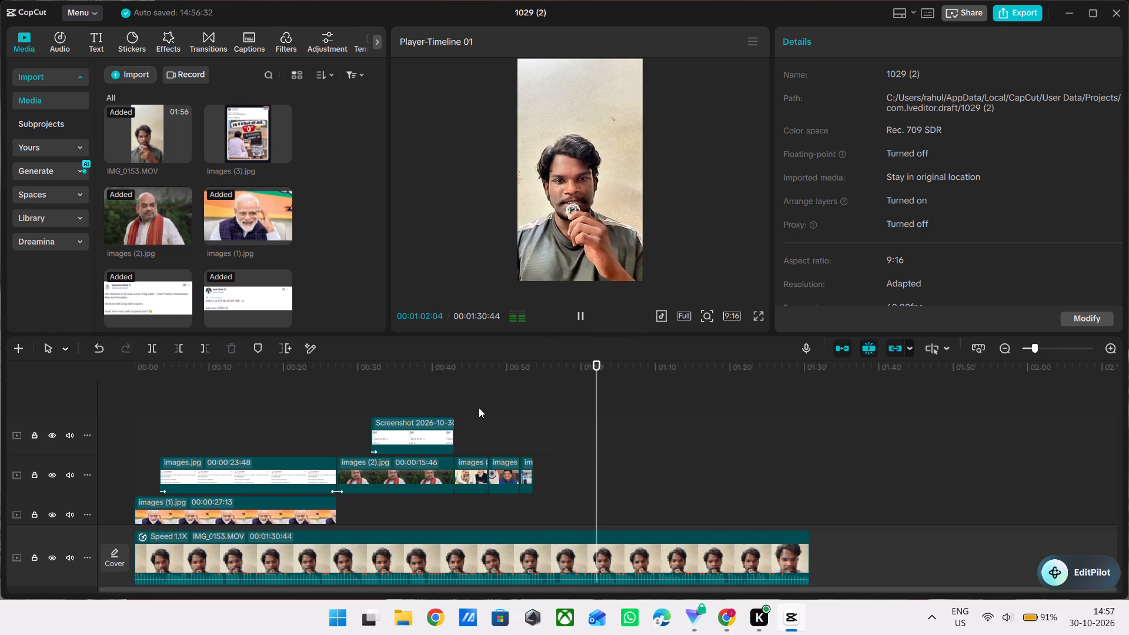
Replay from about the 51-second mark to check how the last overlay image enters and ends.
triple_click(509, 375)
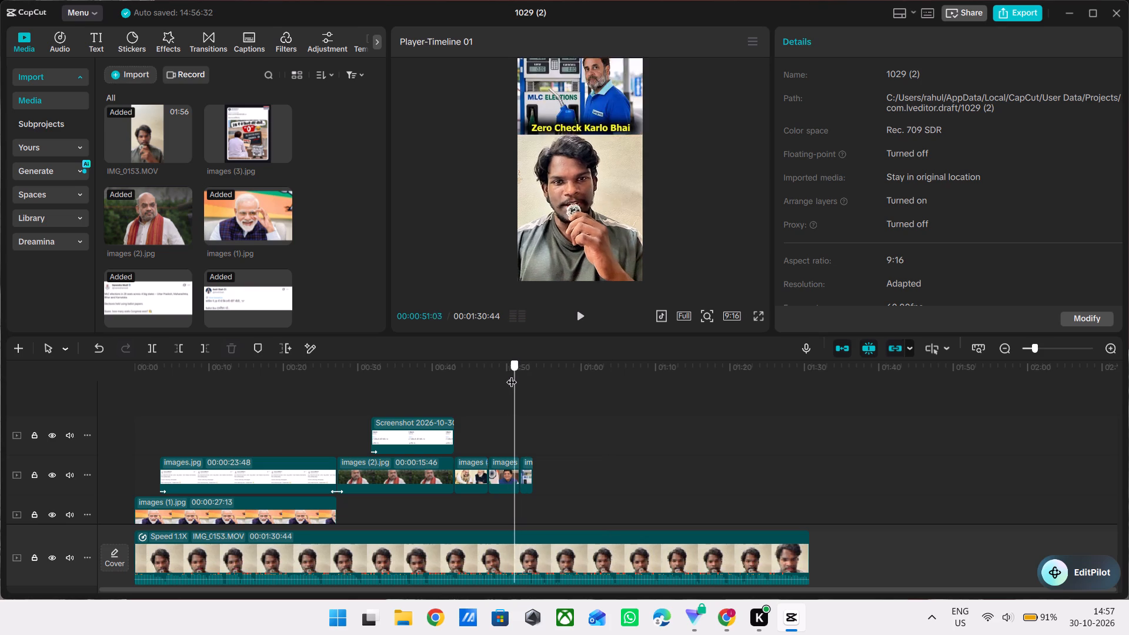
key(space)
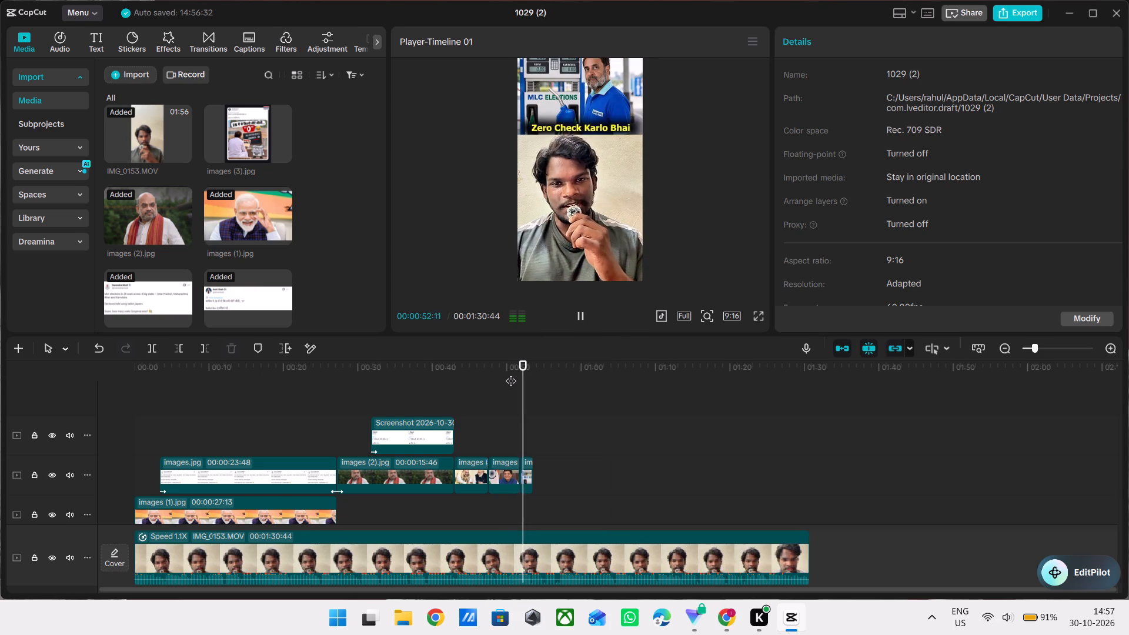
key(space)
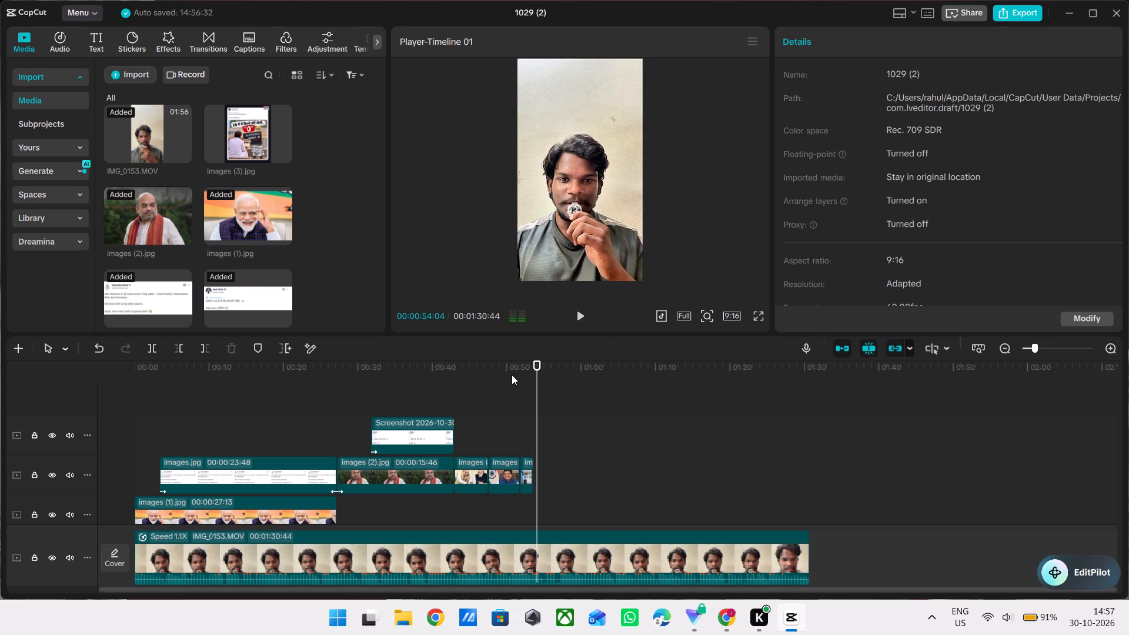
scroll(512, 375, left, 15)
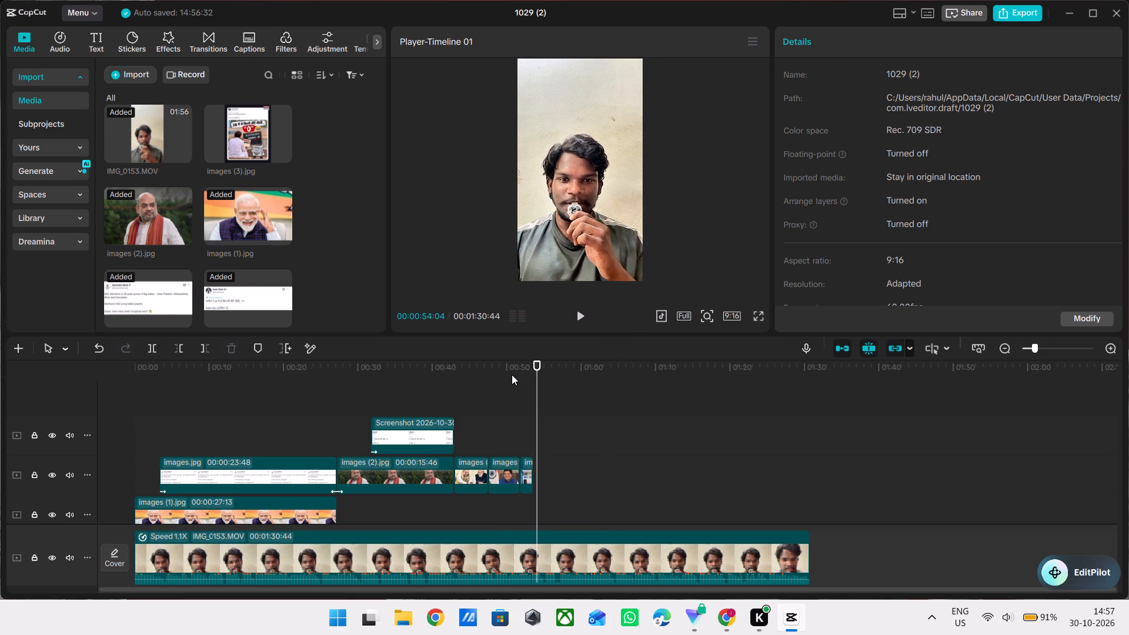
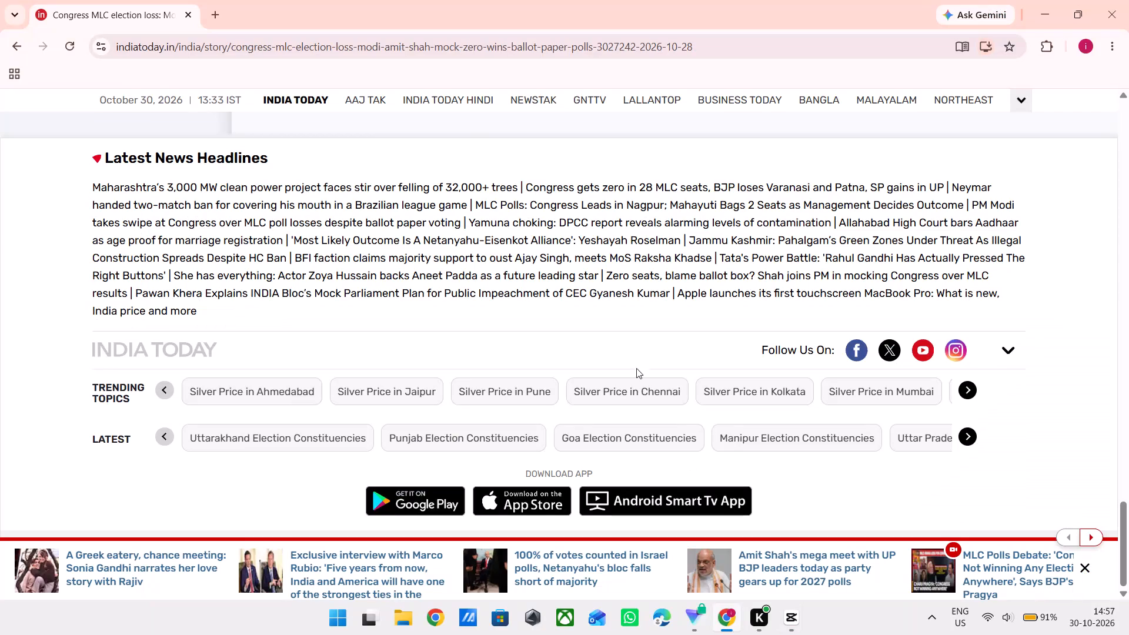
Search Google Images in a new browser tab for "piyush goyal twitter troll" and examine the results for a suitable tweet image.
click(216, 8)
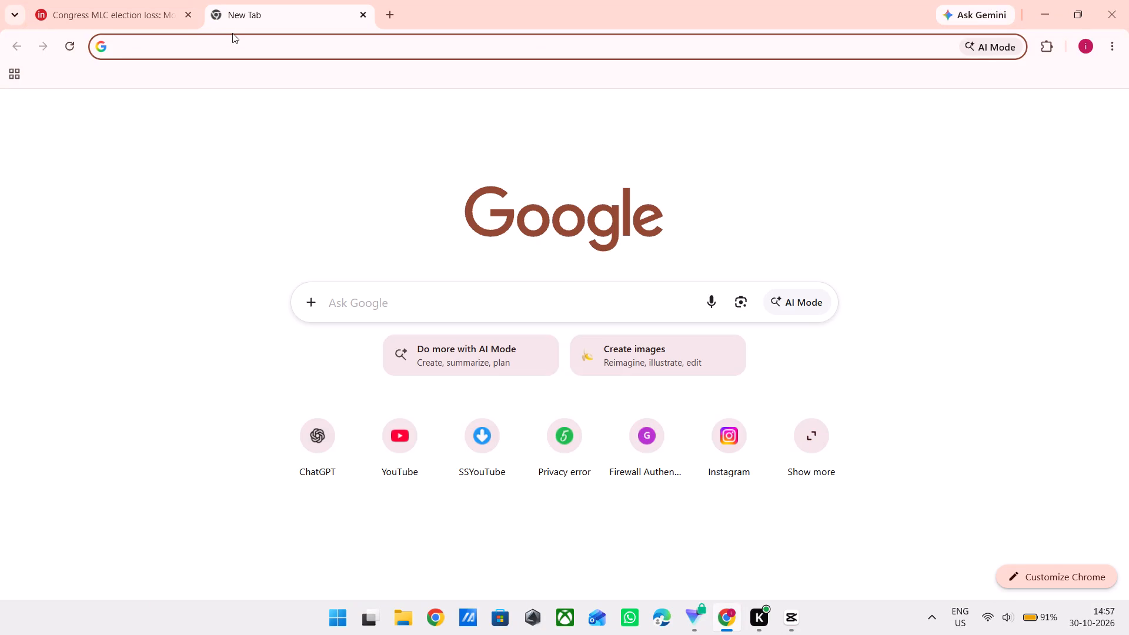
text(piyush goy)
key(Left)
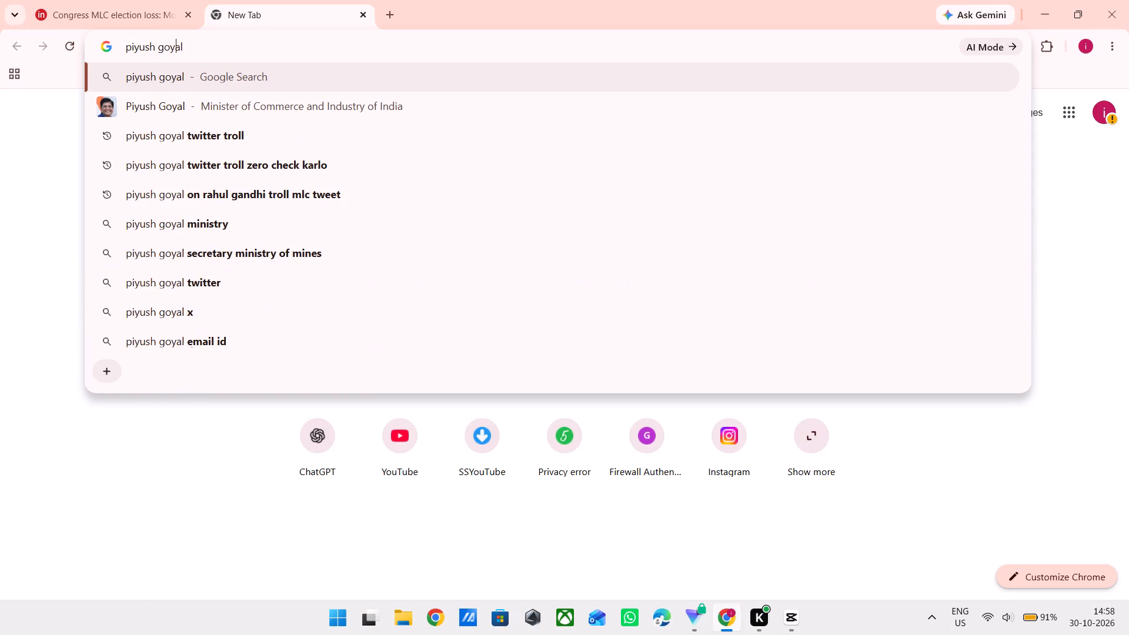
key(Left)
key(Left)
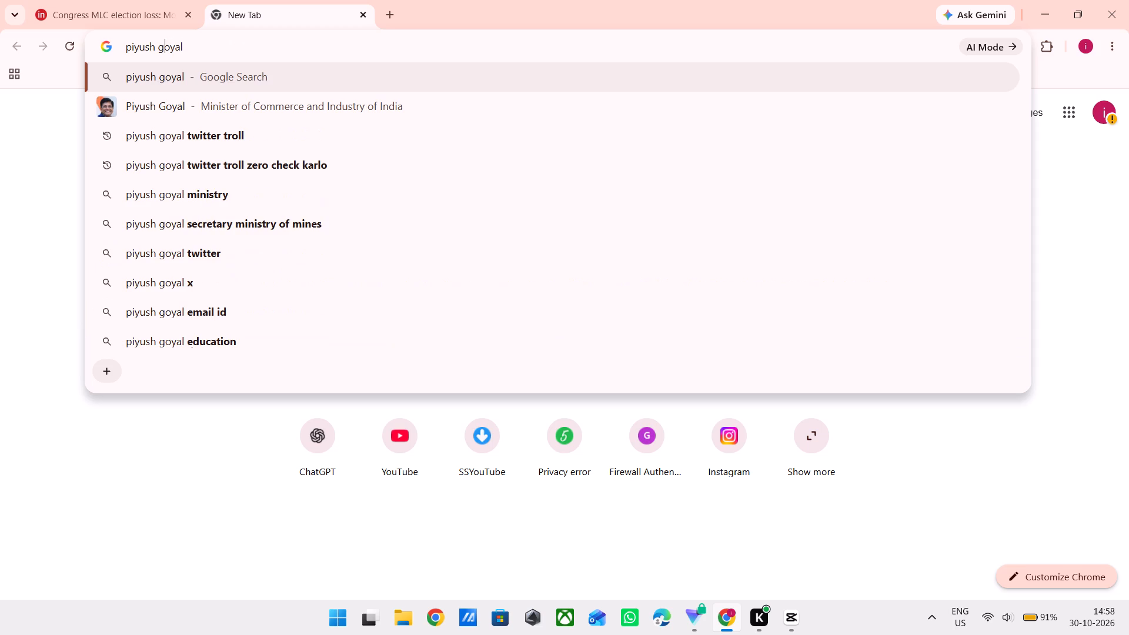
key(Down)
key(Down)
key(Return)
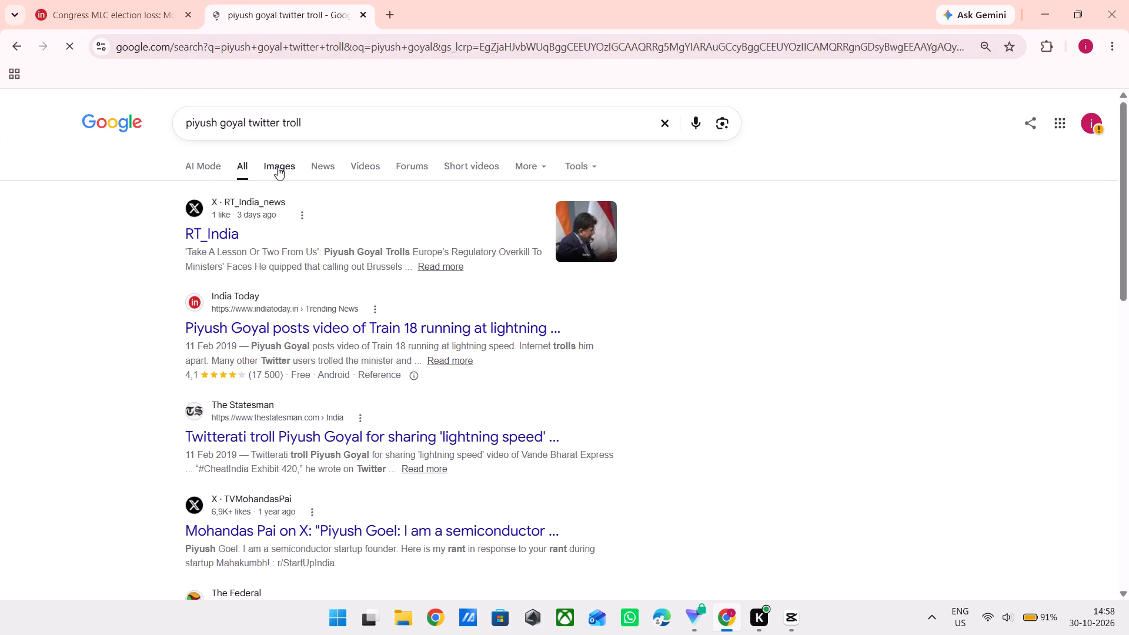
click(293, 166)
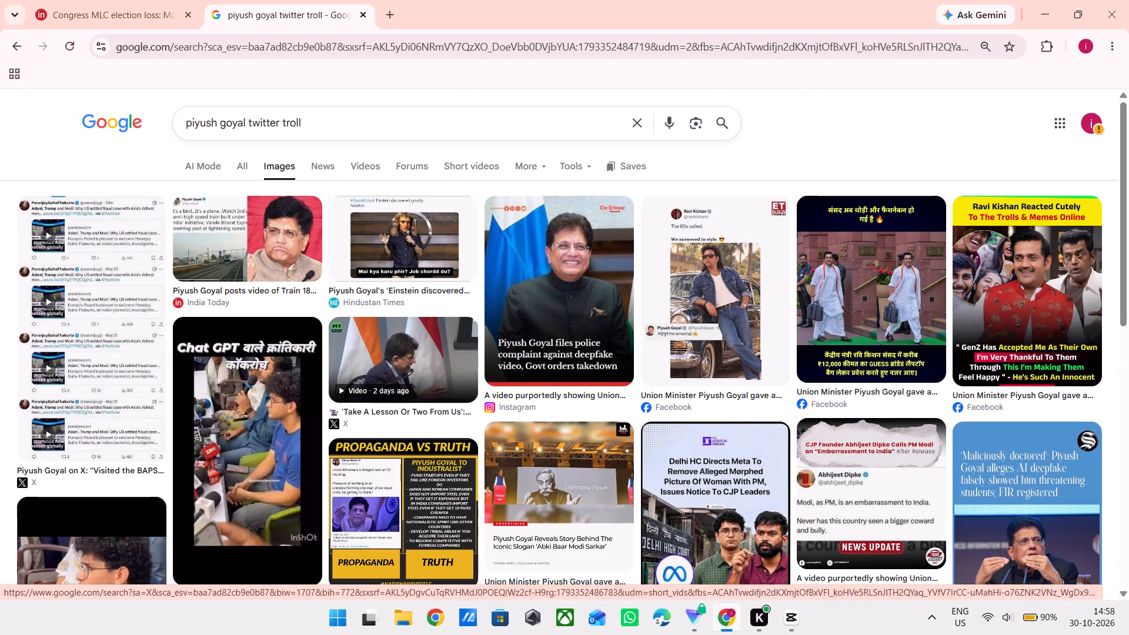
scroll(339, 387, down, 2)
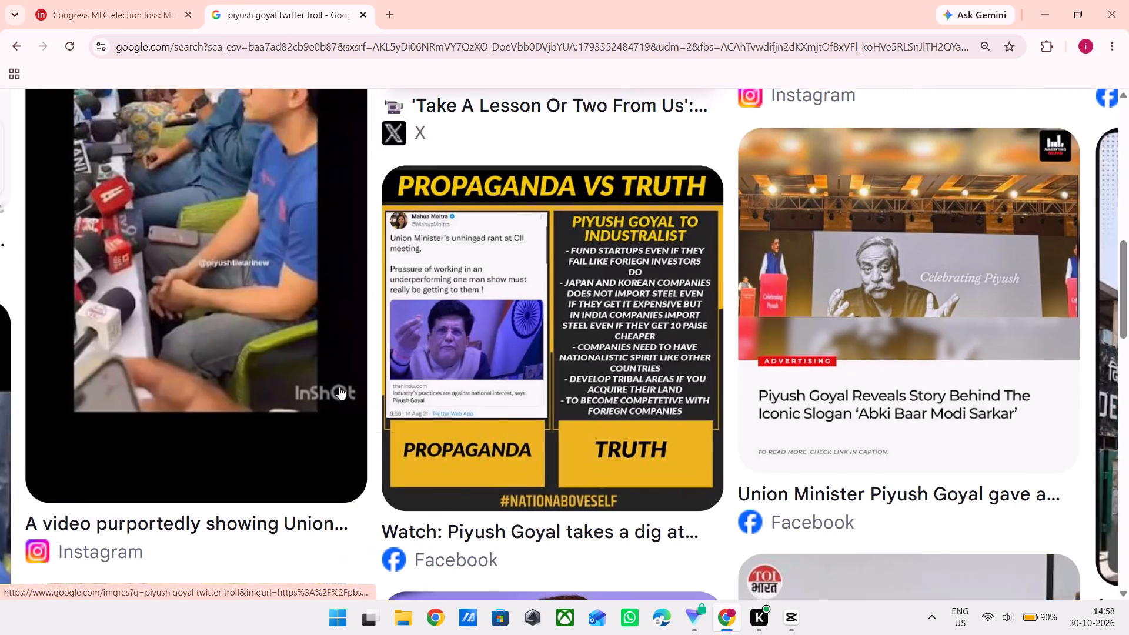
scroll(339, 387, down, 3)
scroll(563, 375, up, 2)
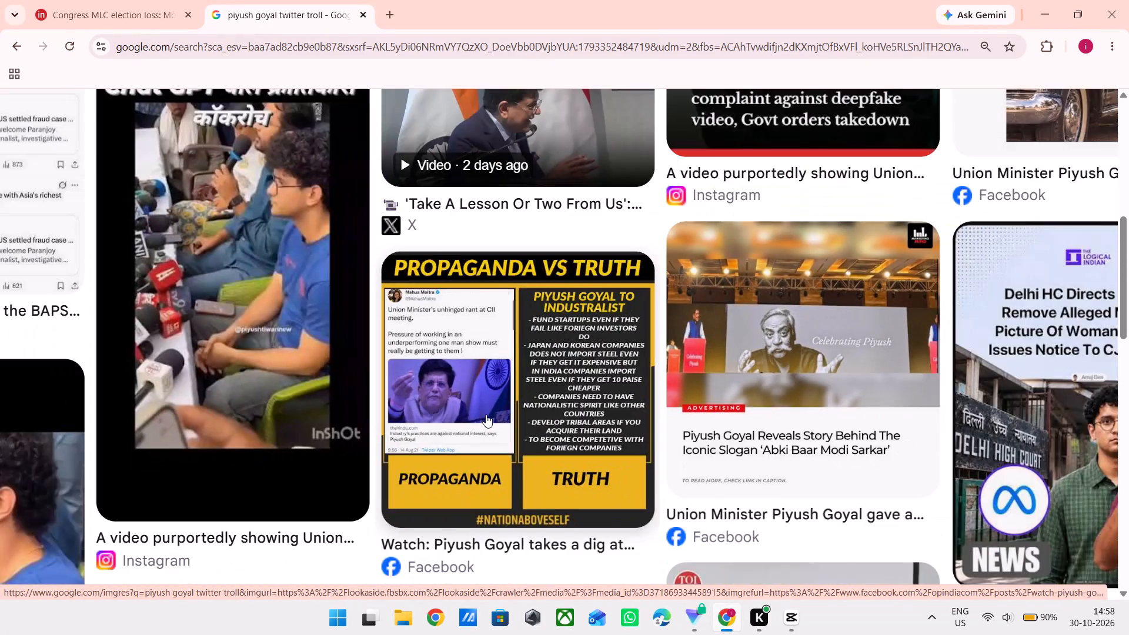
scroll(486, 415, down, 2)
scroll(486, 415, up, 10)
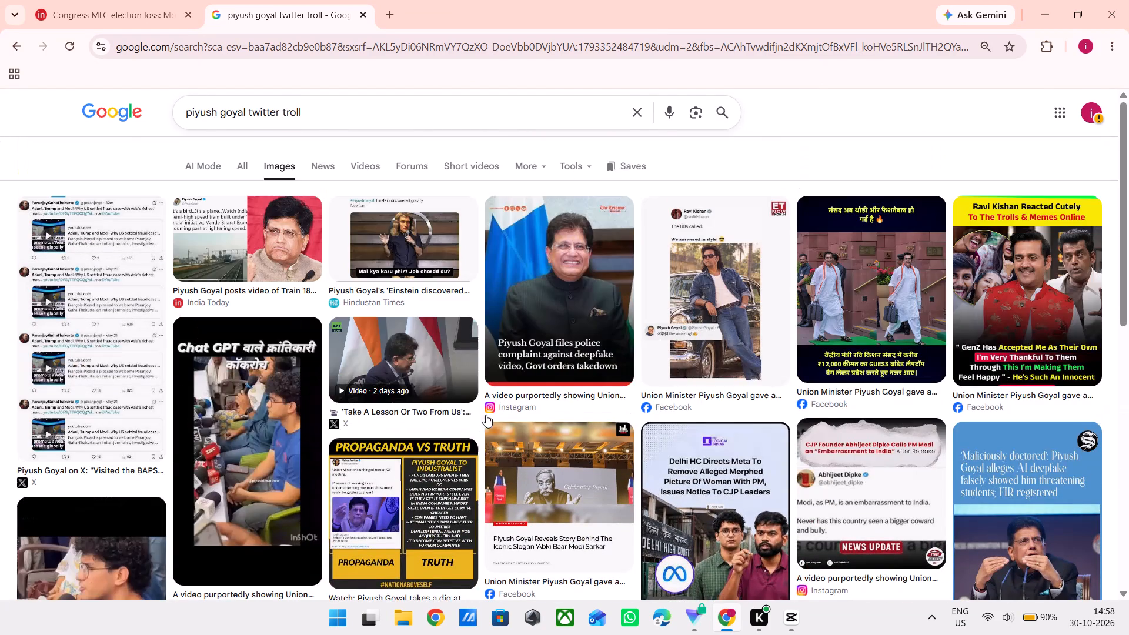
Add "rahul" to the image search and look through the results for the tweet trolling Rahul Gandhi.
click(339, 112)
key(space)
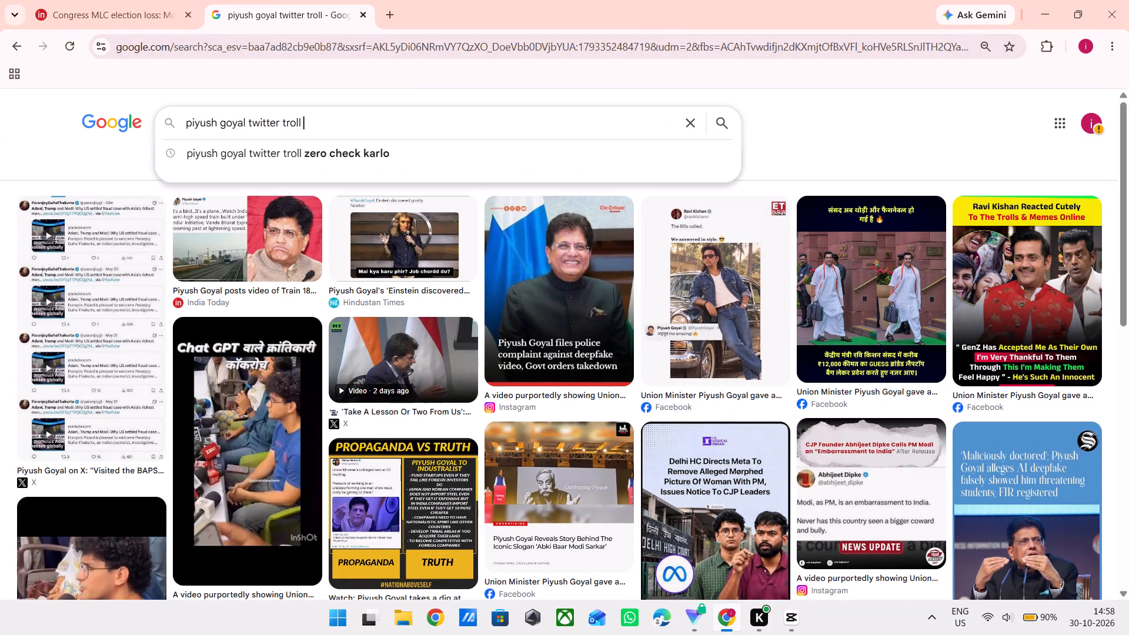
text(rahul)
key(space)
key(Return)
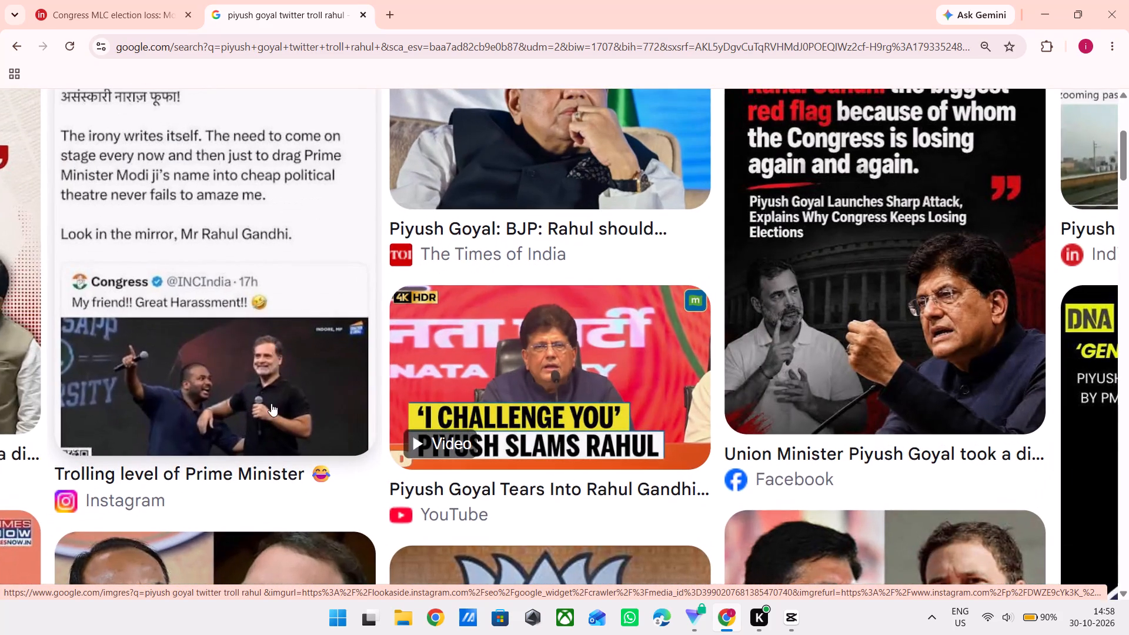
scroll(307, 438, down, 1)
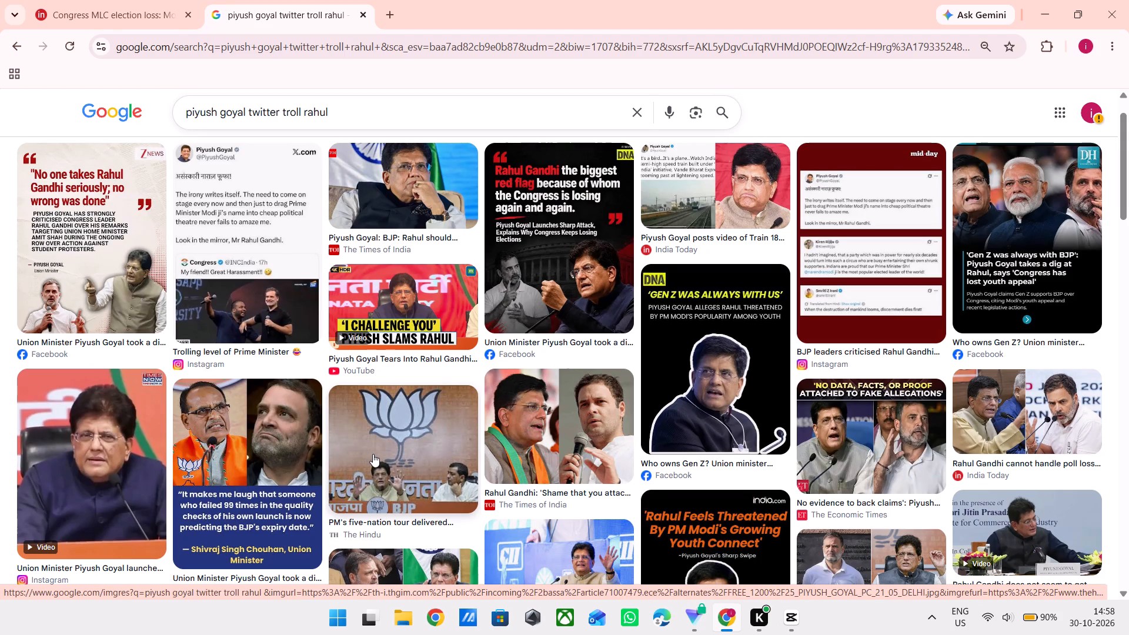
scroll(315, 500, down, 1)
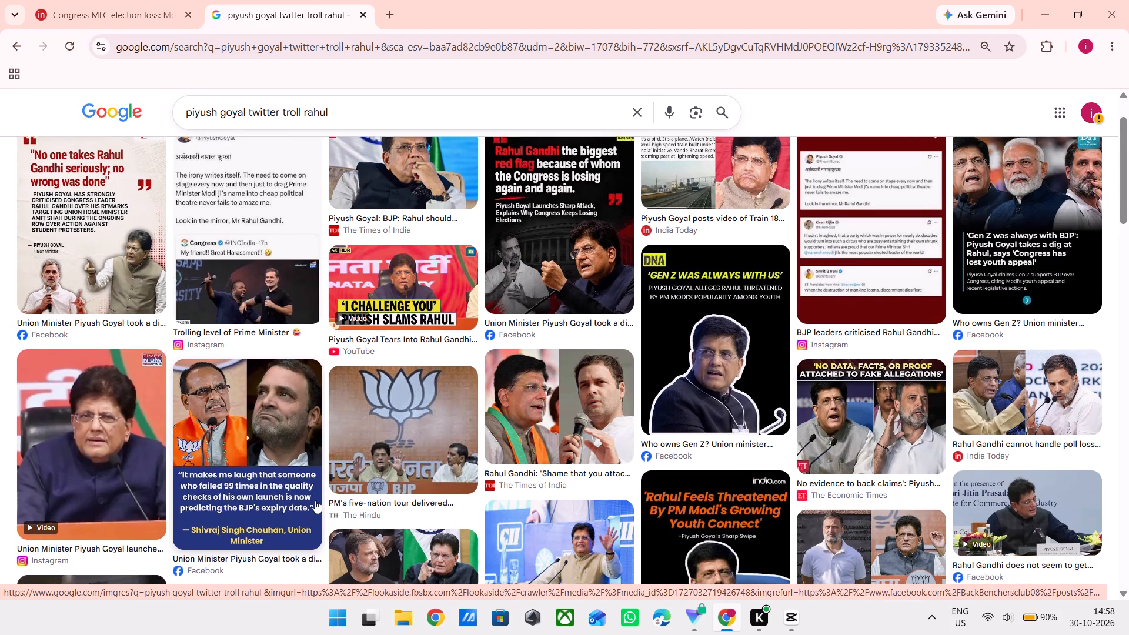
scroll(315, 500, down, 2)
scroll(392, 480, down, 1)
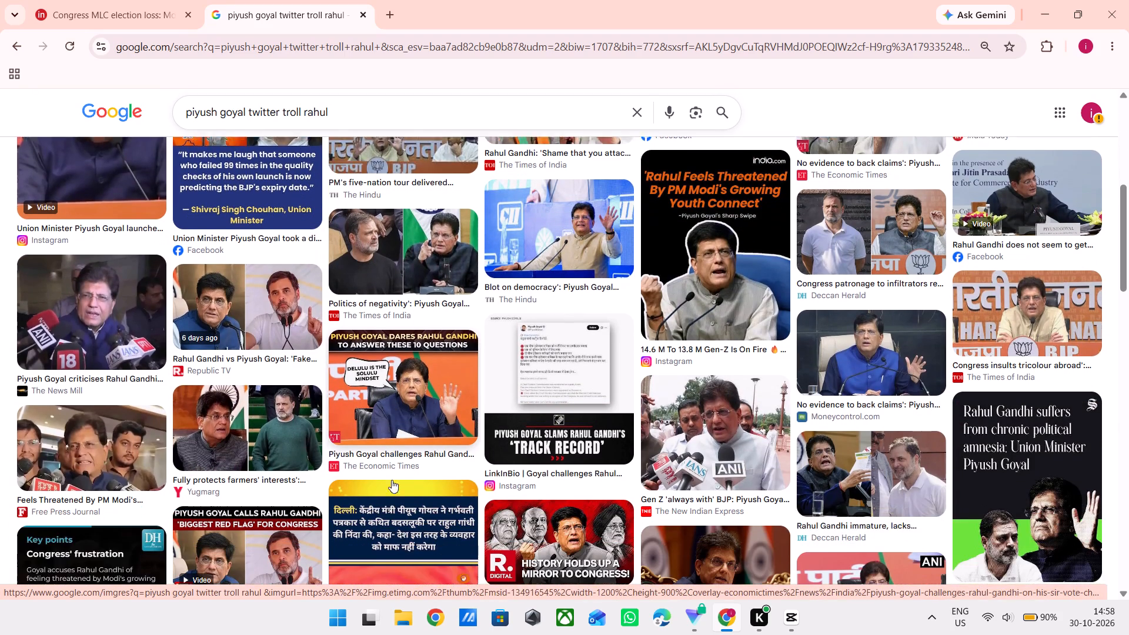
scroll(392, 480, down, 2)
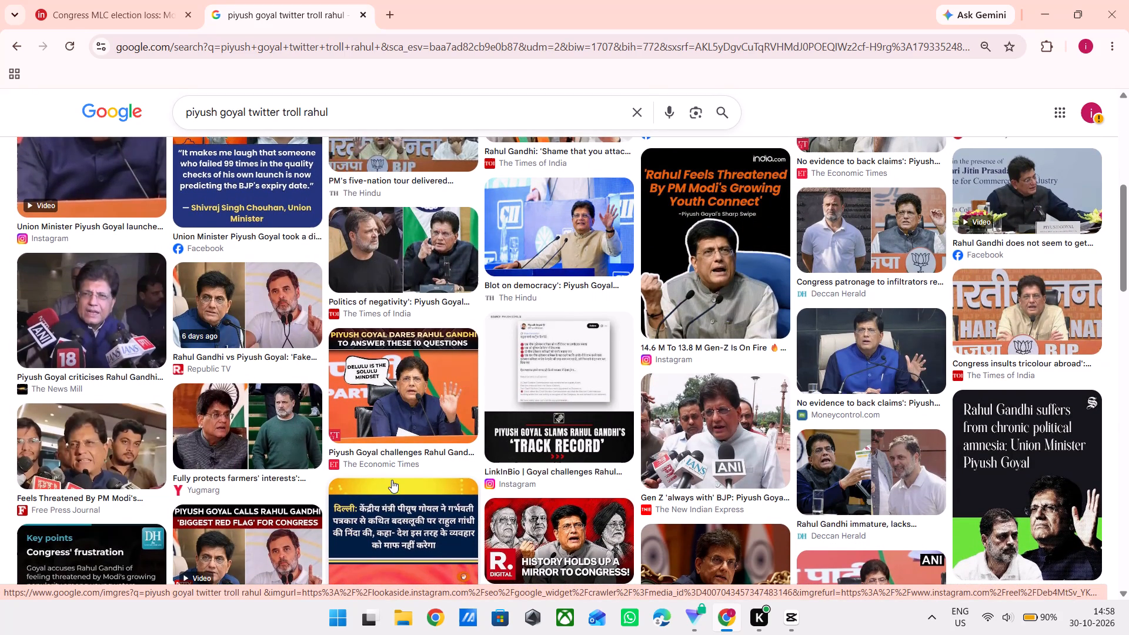
scroll(392, 480, down, 1)
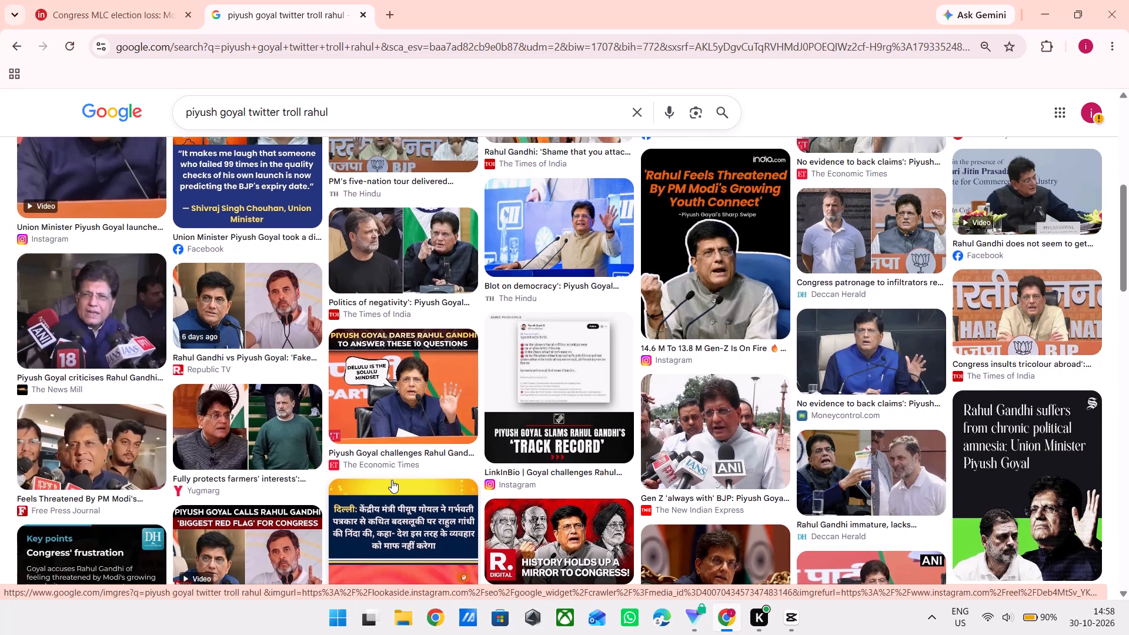
scroll(392, 480, down, 1)
scroll(392, 480, up, 3)
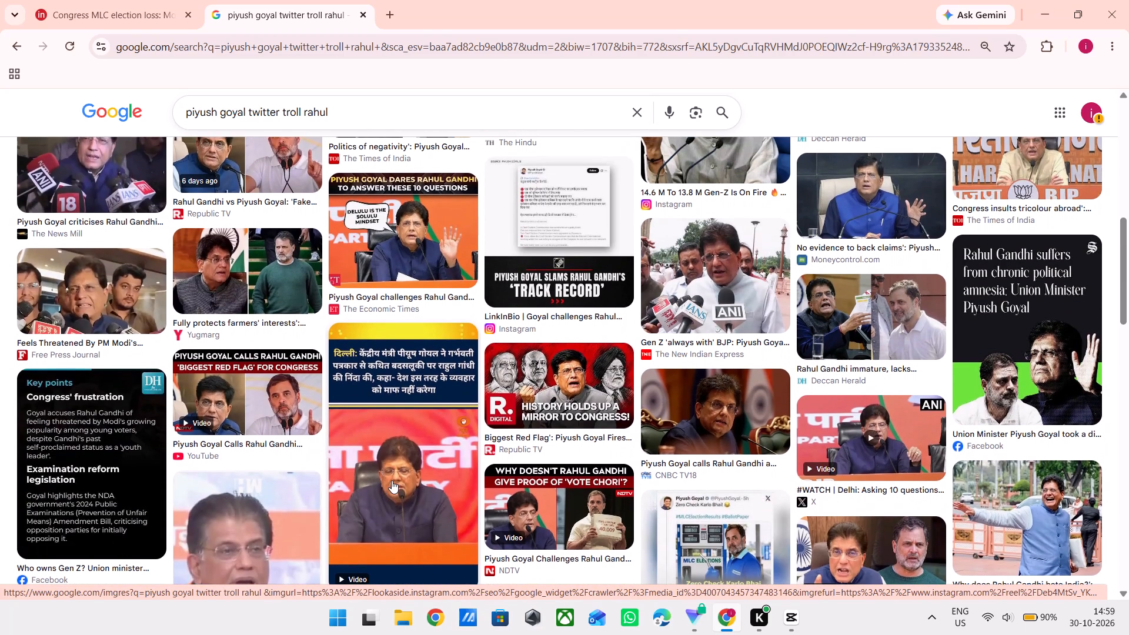
scroll(392, 480, up, 4)
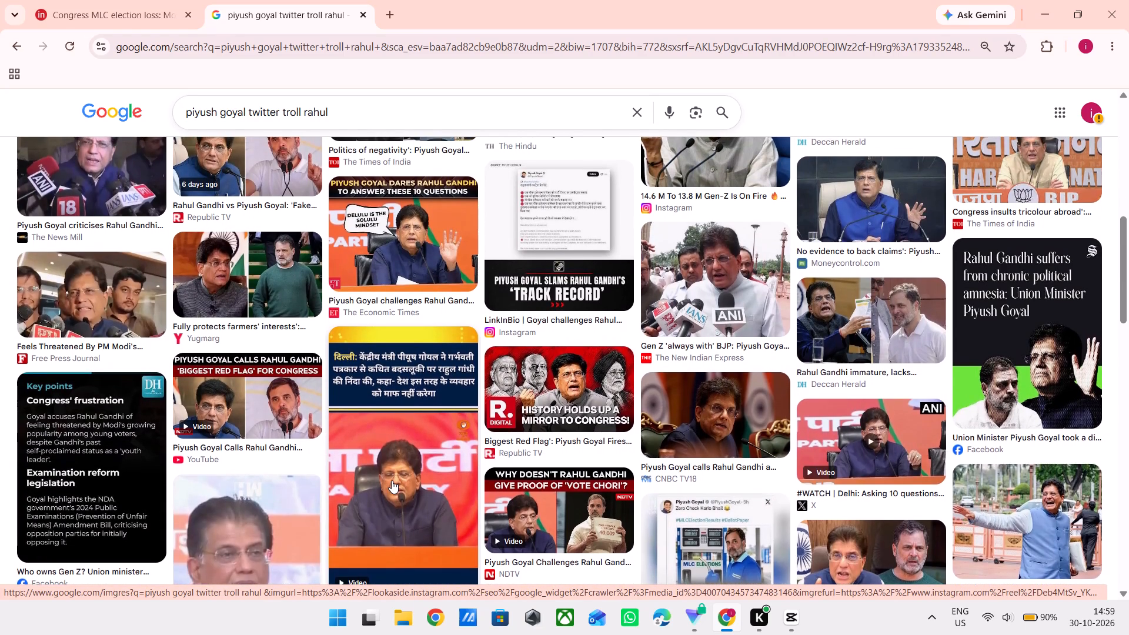
scroll(392, 480, up, 1)
Add "mlc" to the image search for Piyush Goyal's tweet trolling Rahul.
click(380, 124)
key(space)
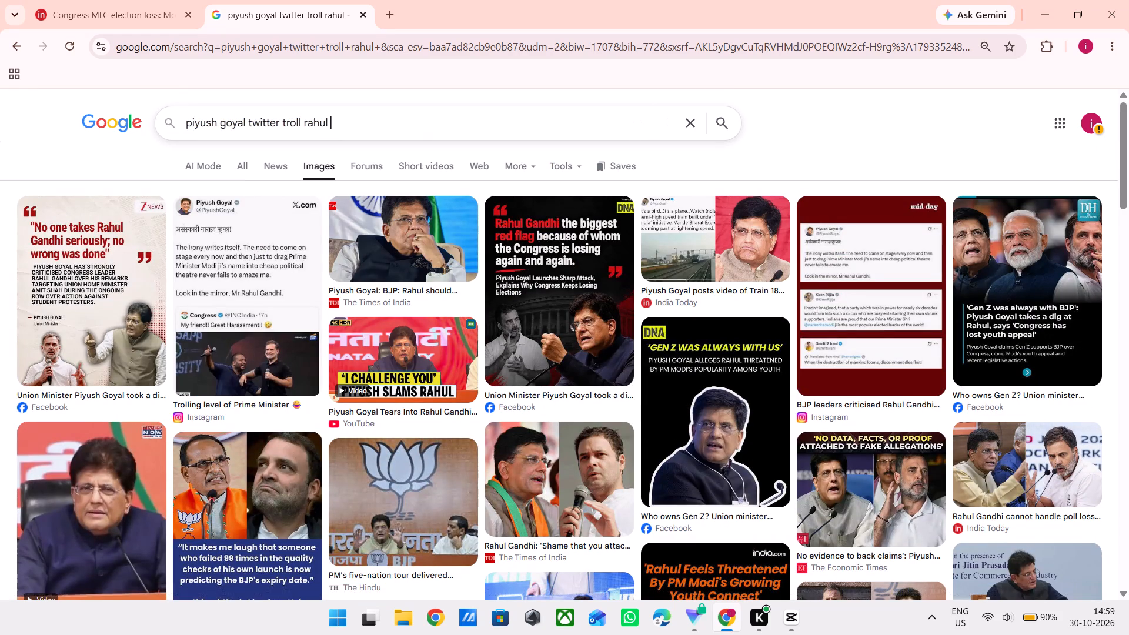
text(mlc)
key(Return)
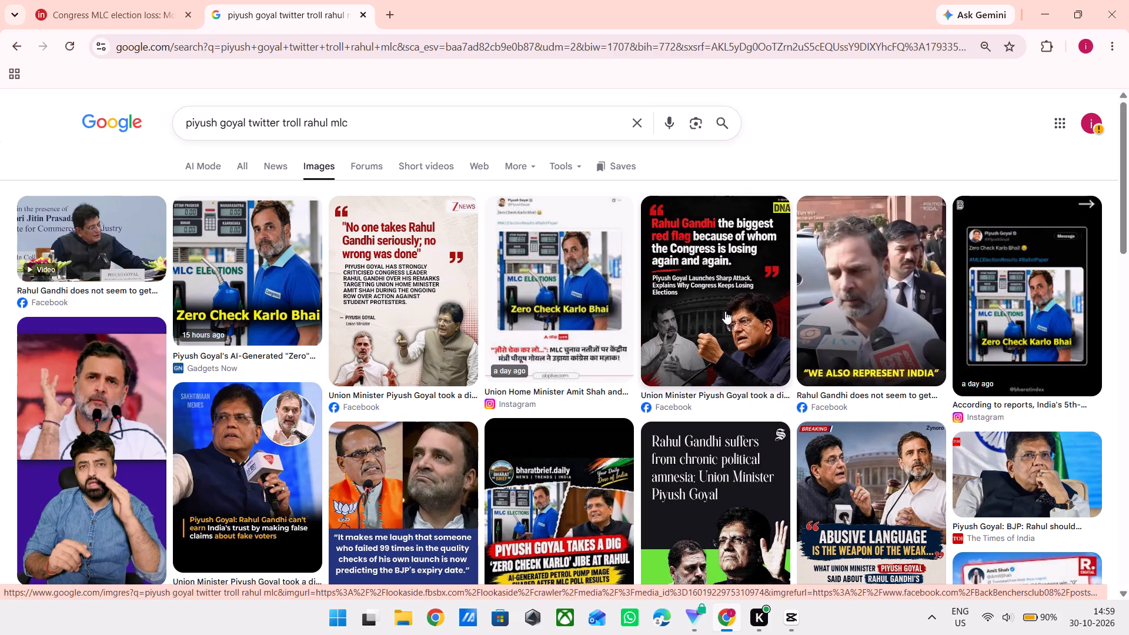
Compare previews of the "Zero Check Karlo Bhai" tweet among the results and their related images to find a usable version.
click(1050, 262)
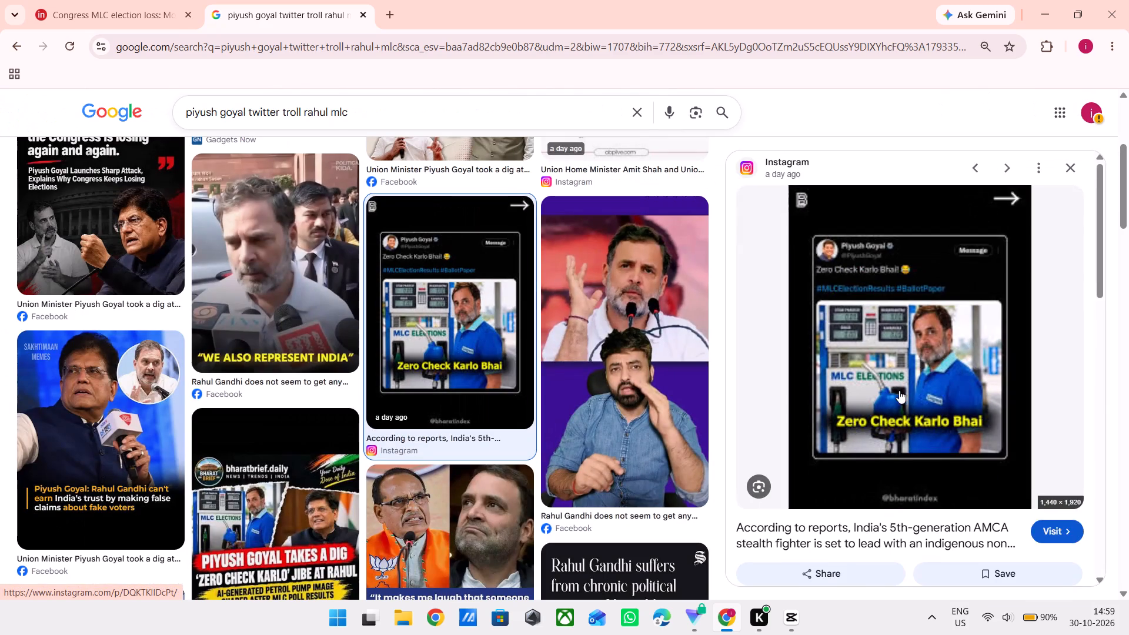
scroll(899, 390, down, 1)
click(781, 466)
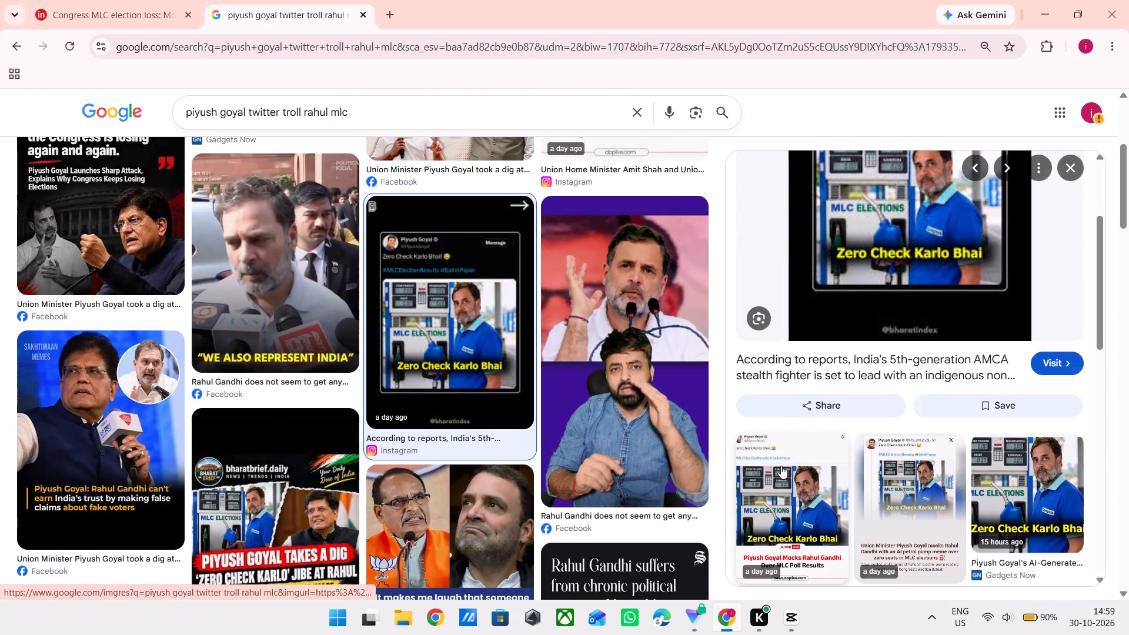
scroll(892, 448, down, 1)
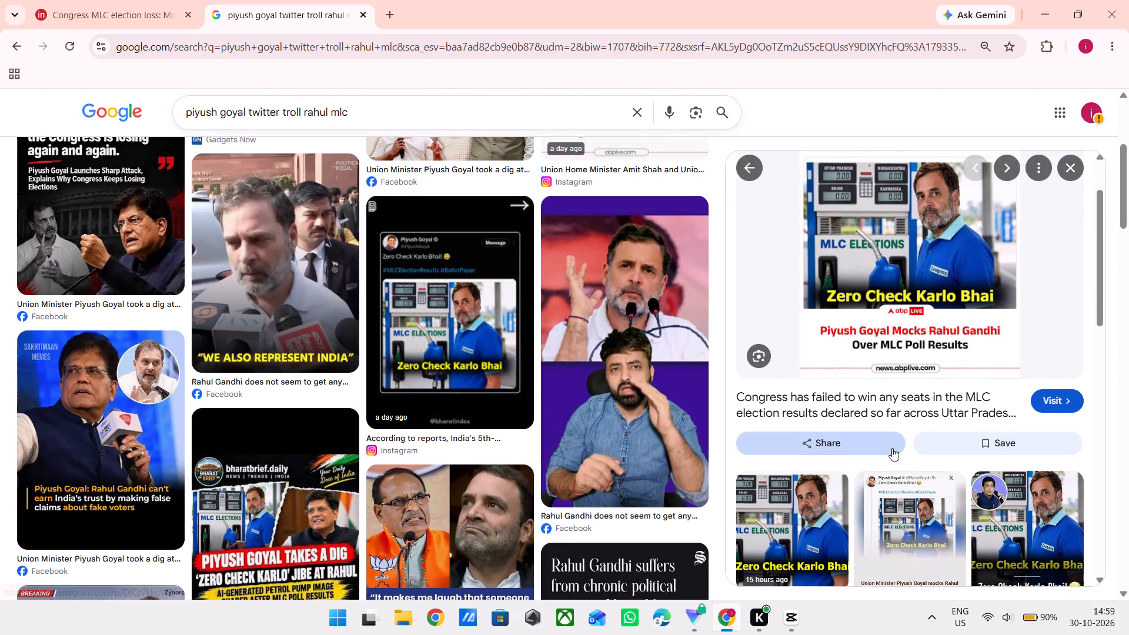
scroll(892, 448, down, 1)
click(917, 408)
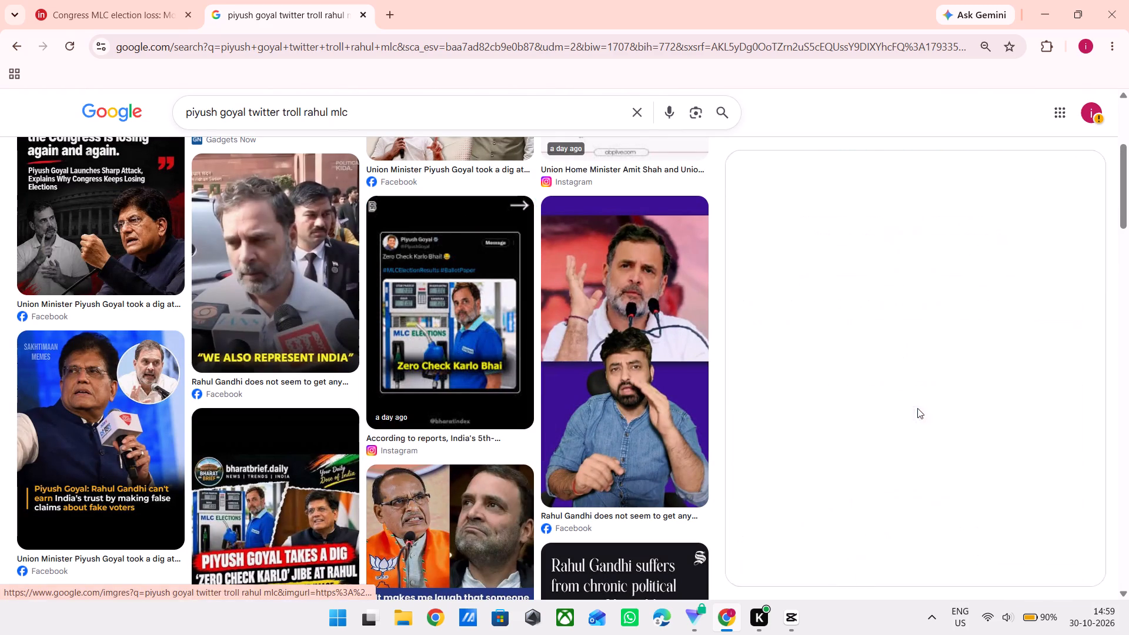
scroll(951, 457, down, 1)
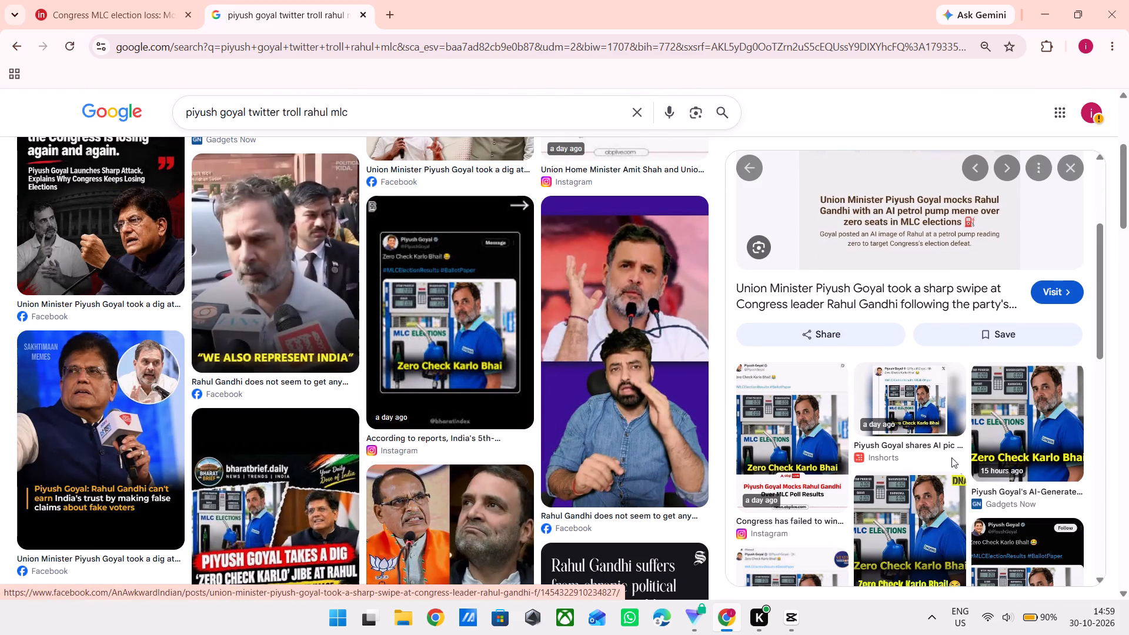
scroll(951, 457, down, 1)
click(793, 417)
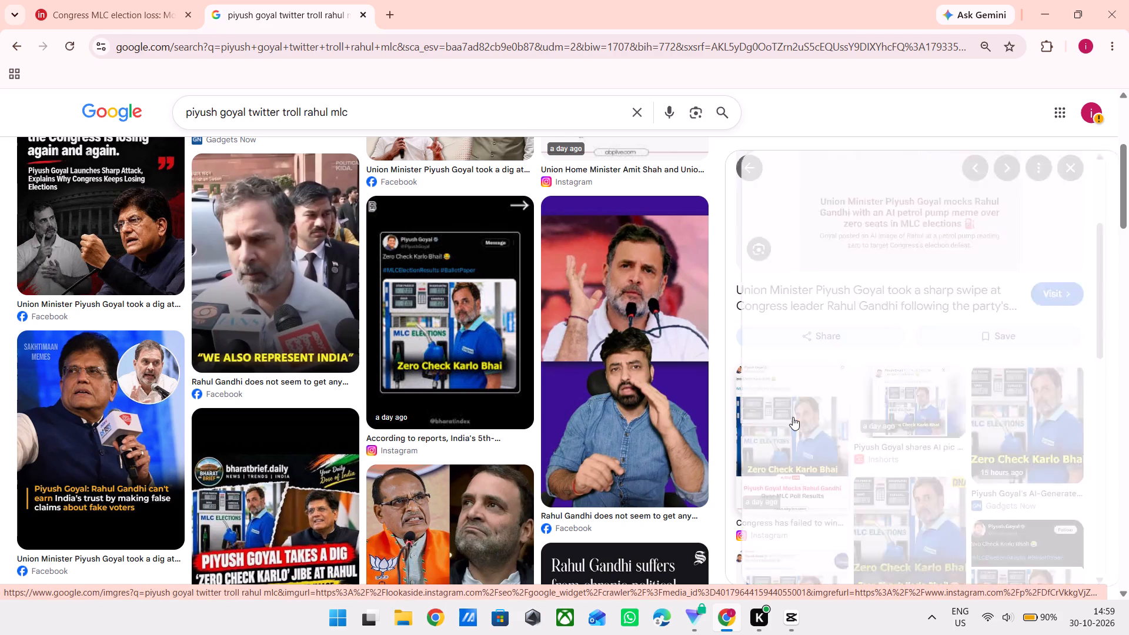
scroll(987, 425, down, 1)
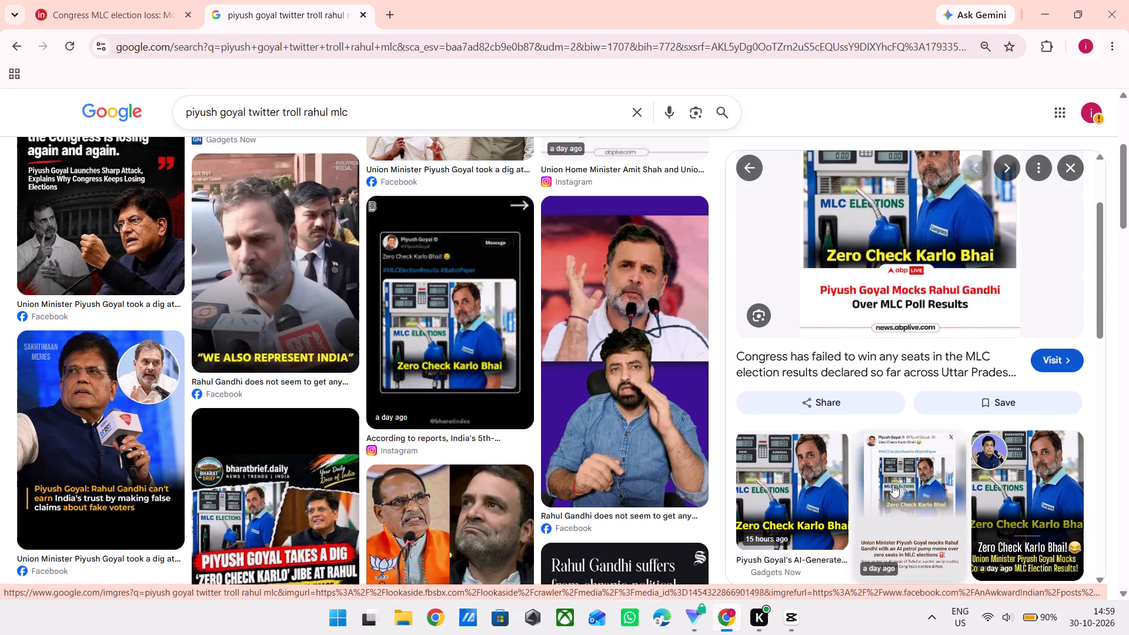
scroll(903, 492, down, 1)
scroll(945, 470, down, 2)
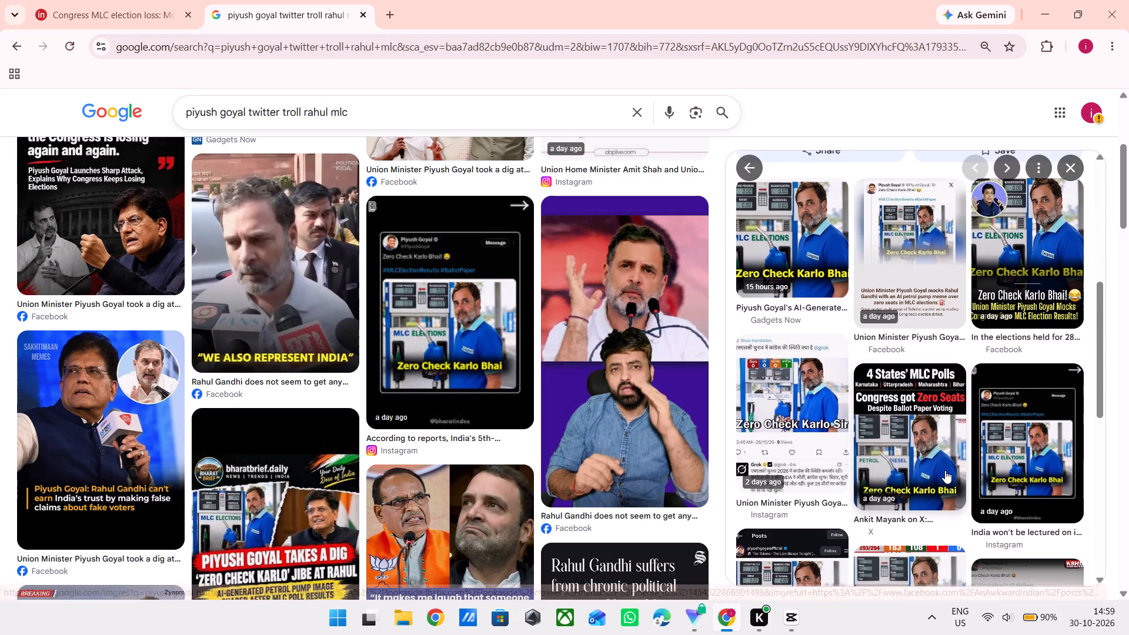
scroll(895, 480, down, 1)
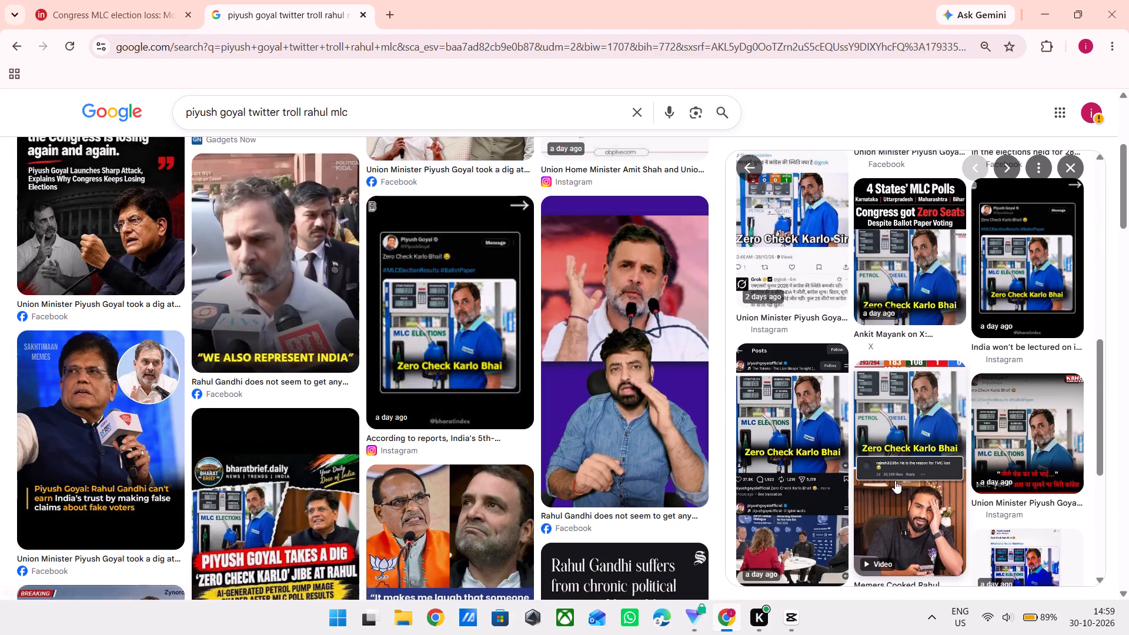
Save the ABP Live version of the "Zero Check Karlo Bhai" tweet image as a JPG in the Downloads folder.
scroll(895, 480, up, 8)
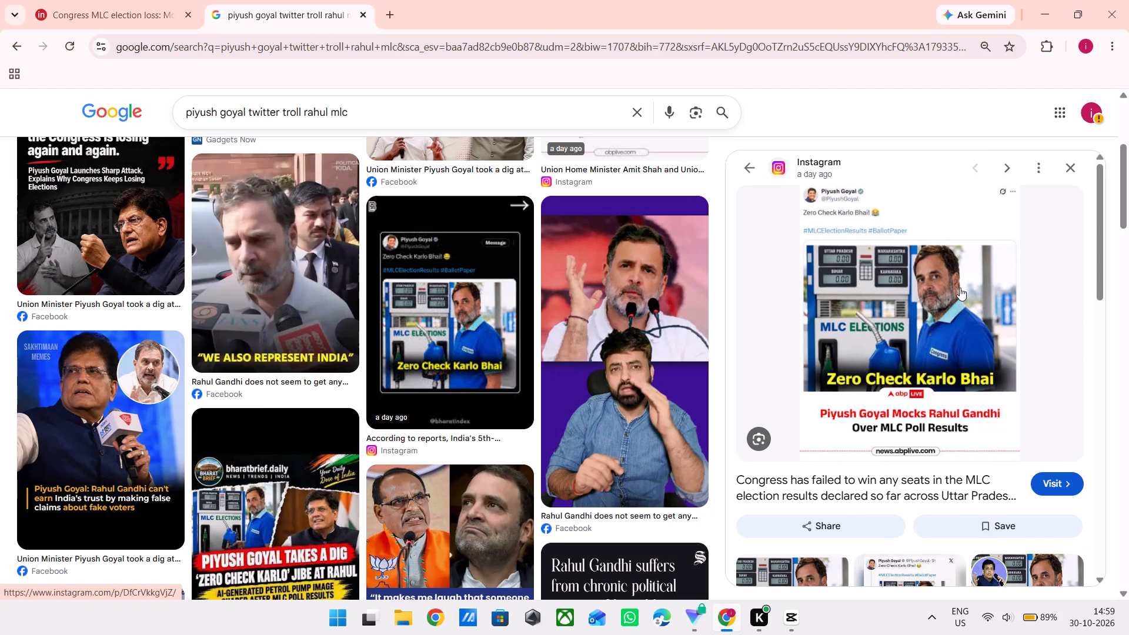
right_click(948, 291)
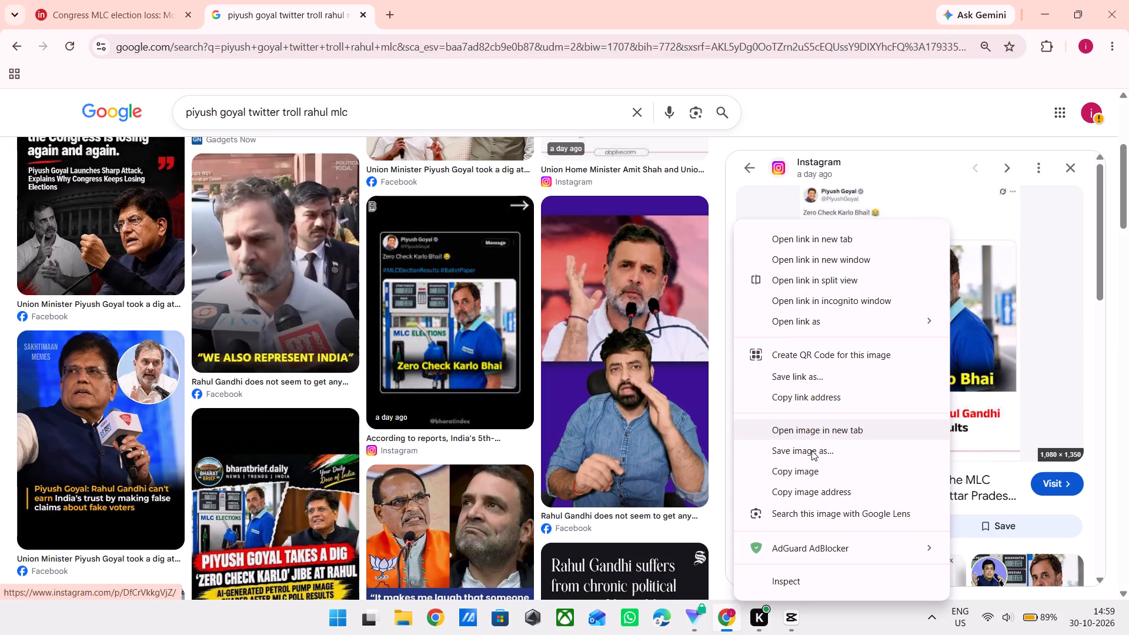
click(811, 450)
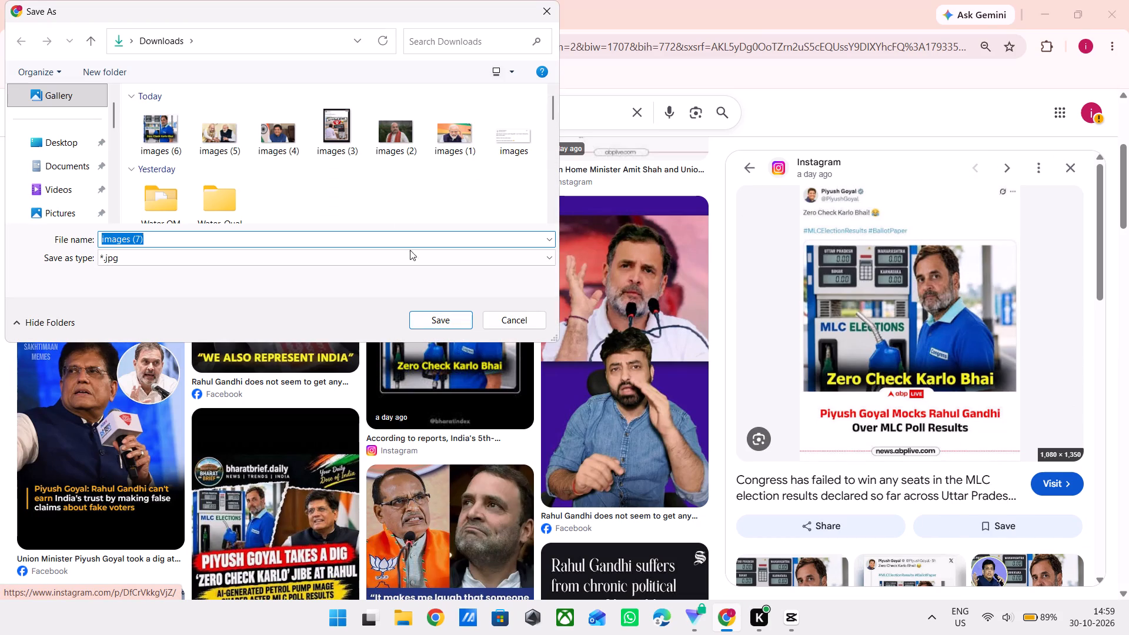
click(442, 319)
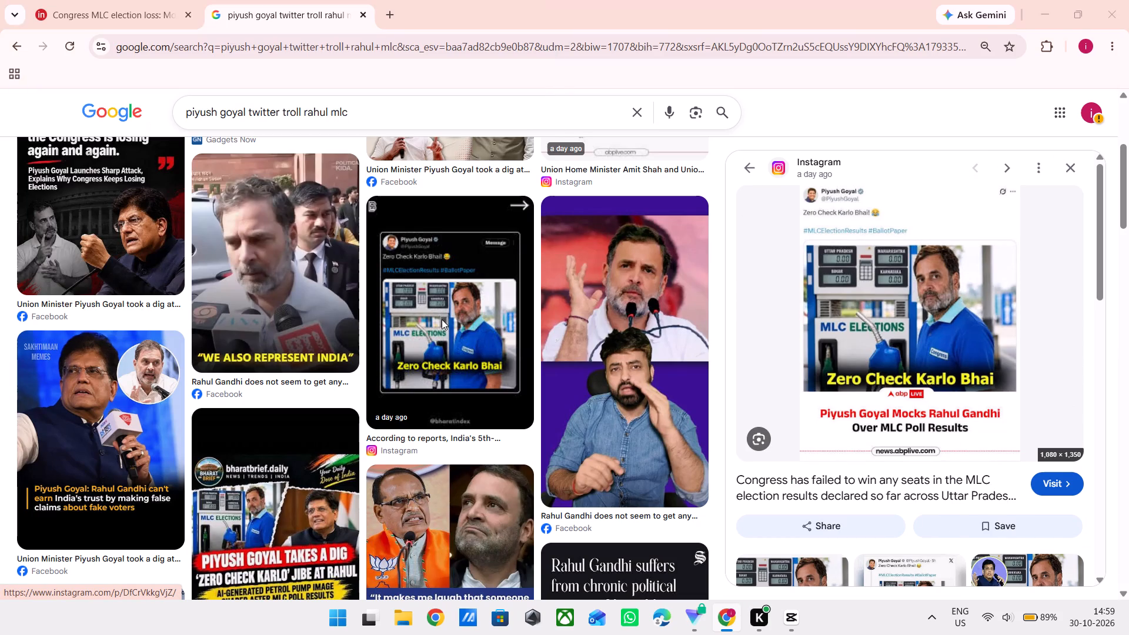
Close the search tab, switch to CapCut and import images (7) from the Downloads folder into the project media.
click(366, 14)
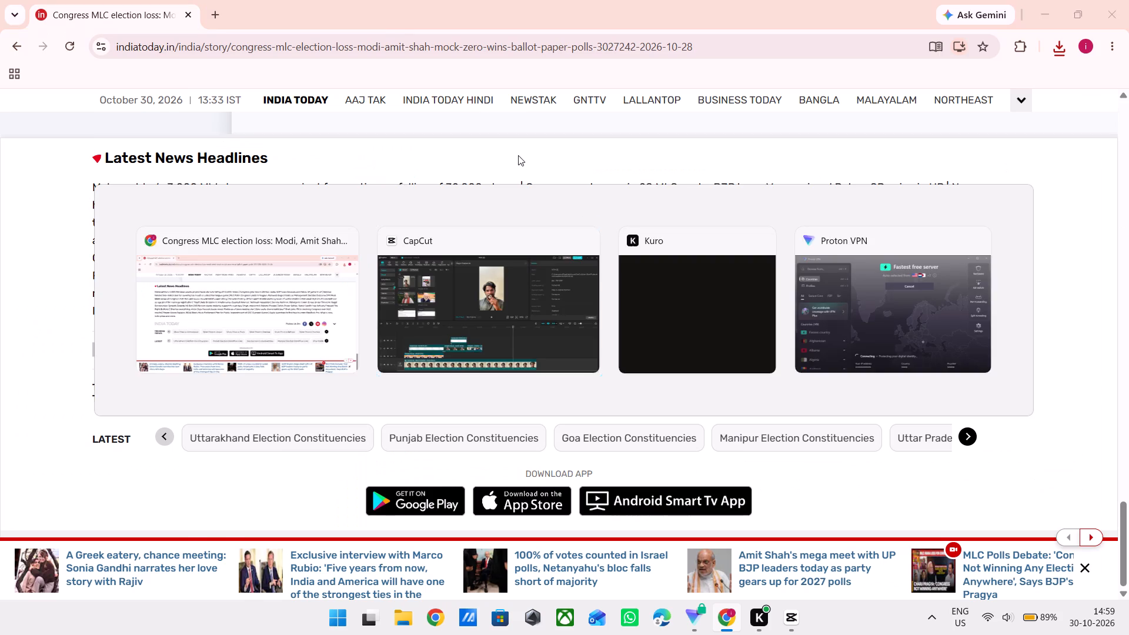
click(137, 73)
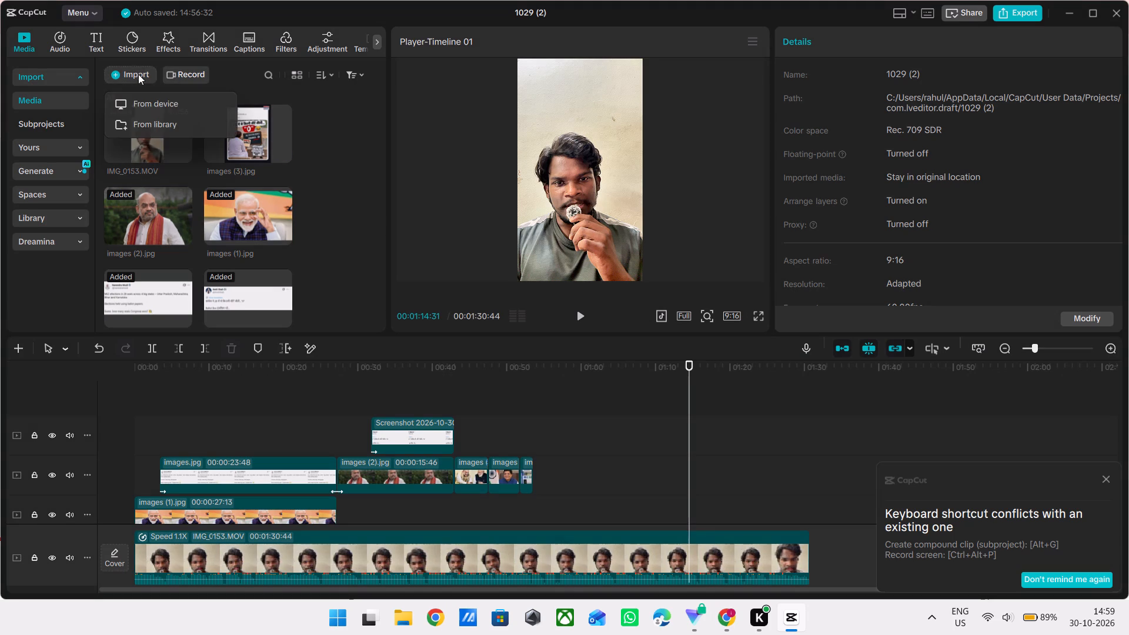
click(166, 99)
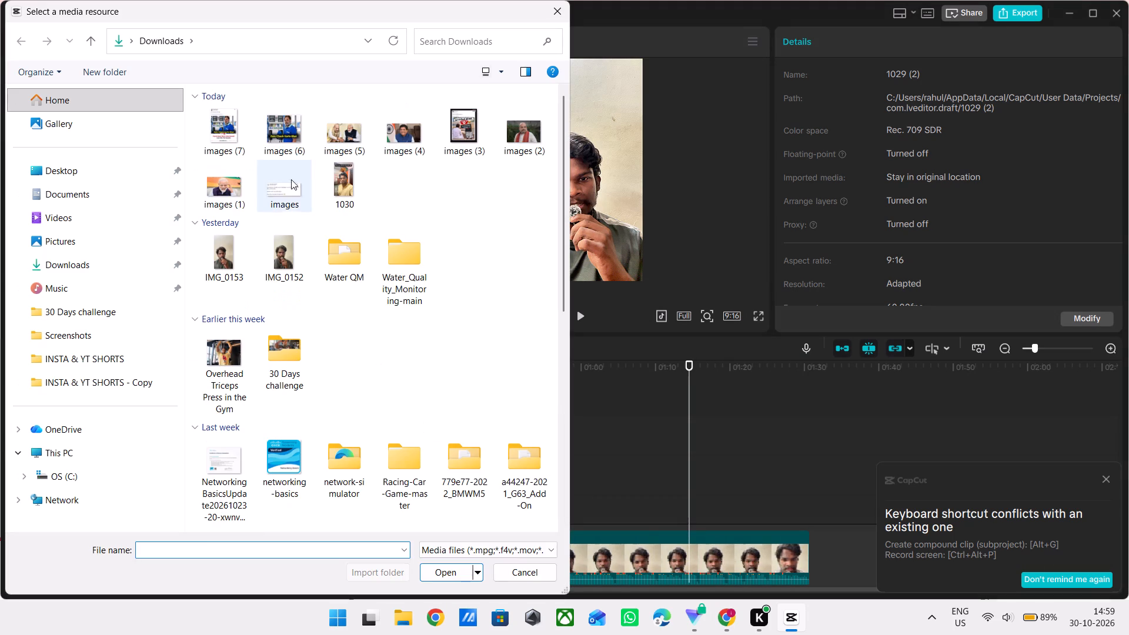
click(236, 135)
key(Return)
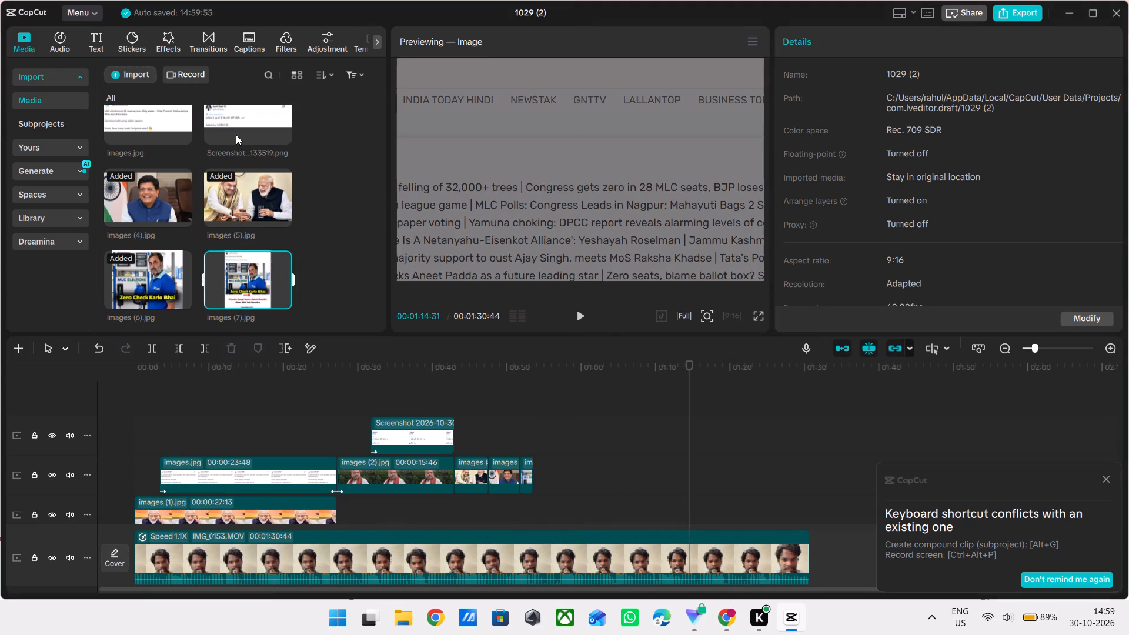
Place images (7).jpg on the overlay track directly after images (6).jpg.
drag(263, 272, 544, 442)
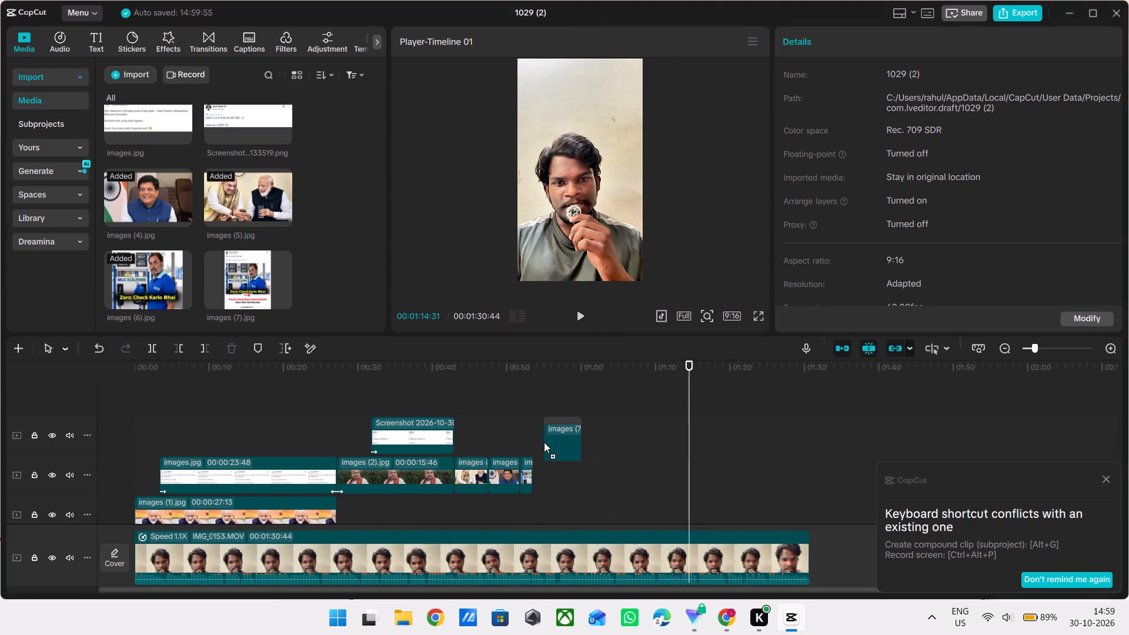
drag(544, 442, 536, 467)
Crop the images (7).jpg overlay at the bottom to cut off the abp headline and web address below "Zero Check Karlo Bhai".
triple_click(546, 409)
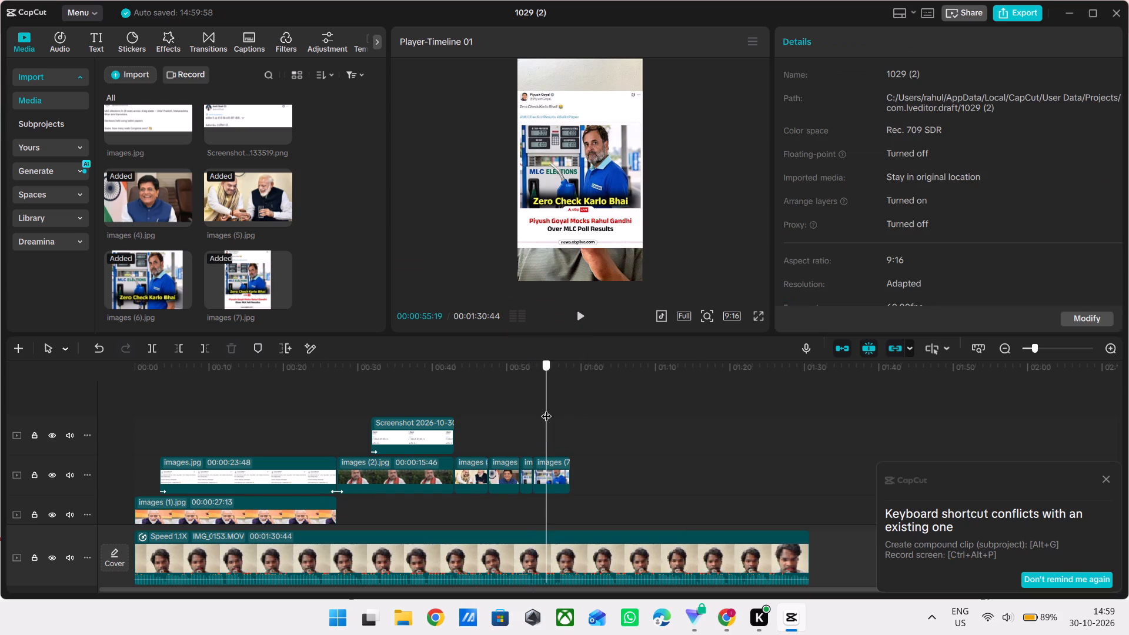
click(599, 190)
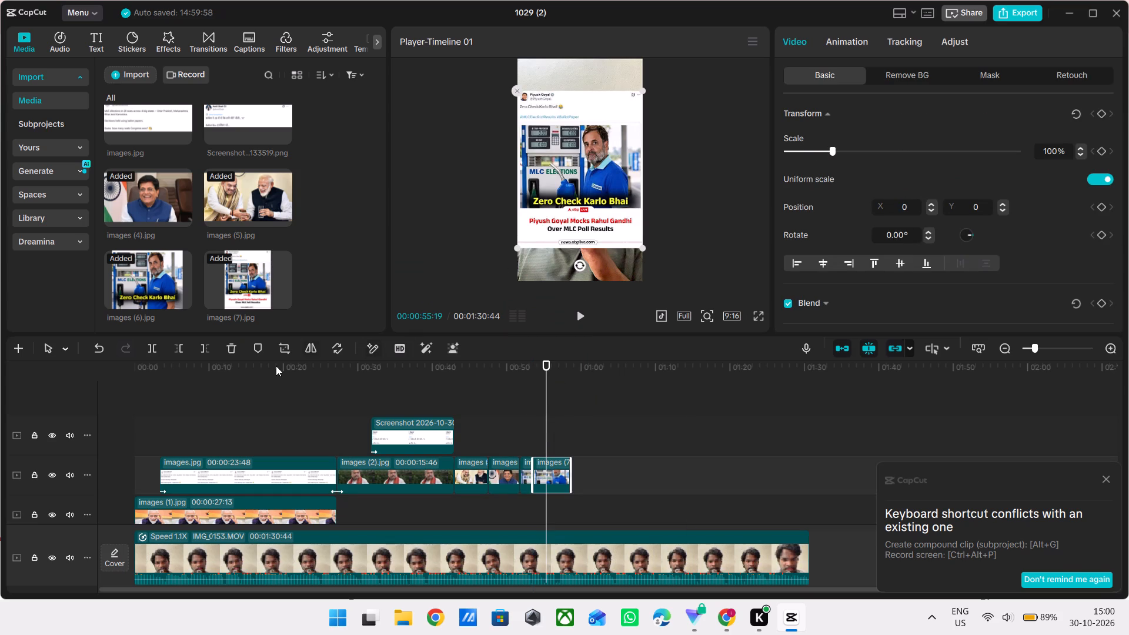
click(279, 351)
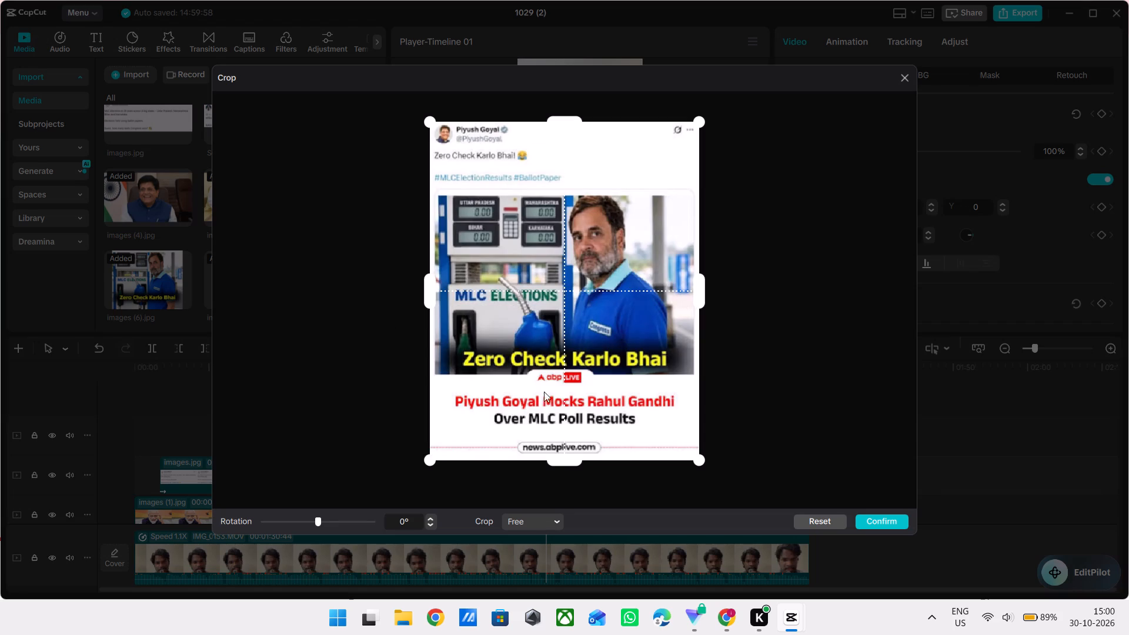
drag(557, 462, 599, 386)
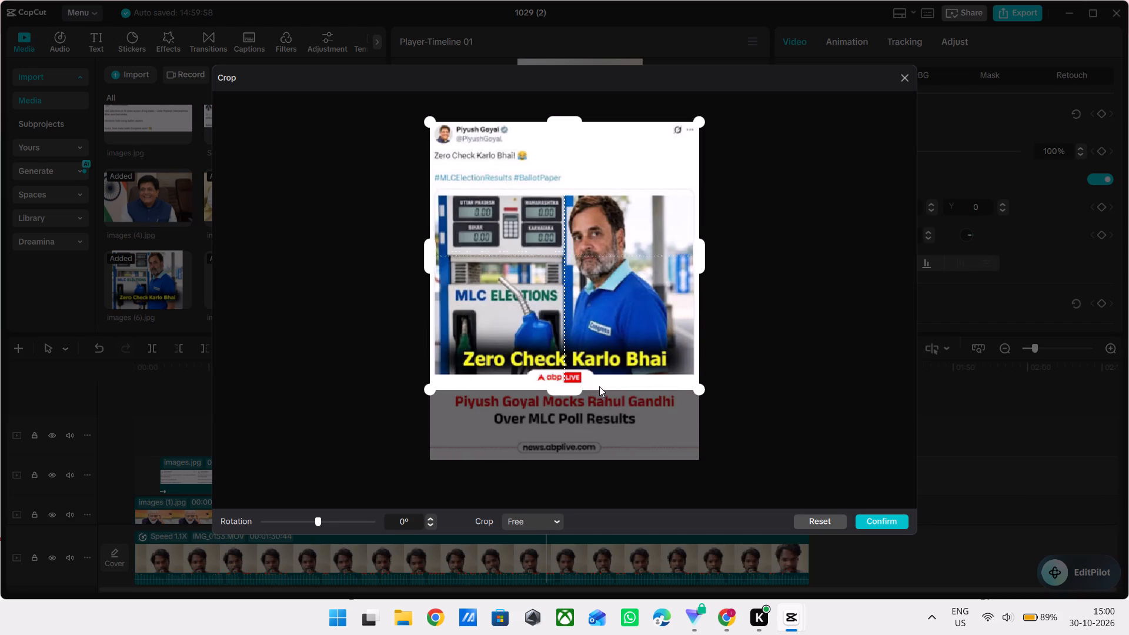
drag(599, 386, 607, 371)
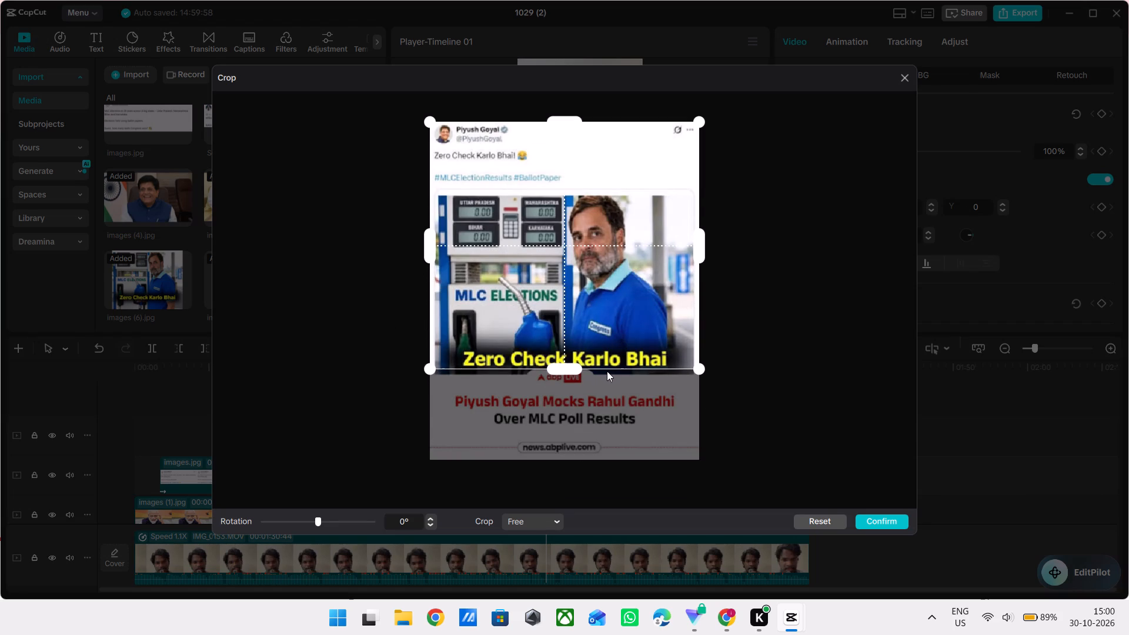
click(894, 523)
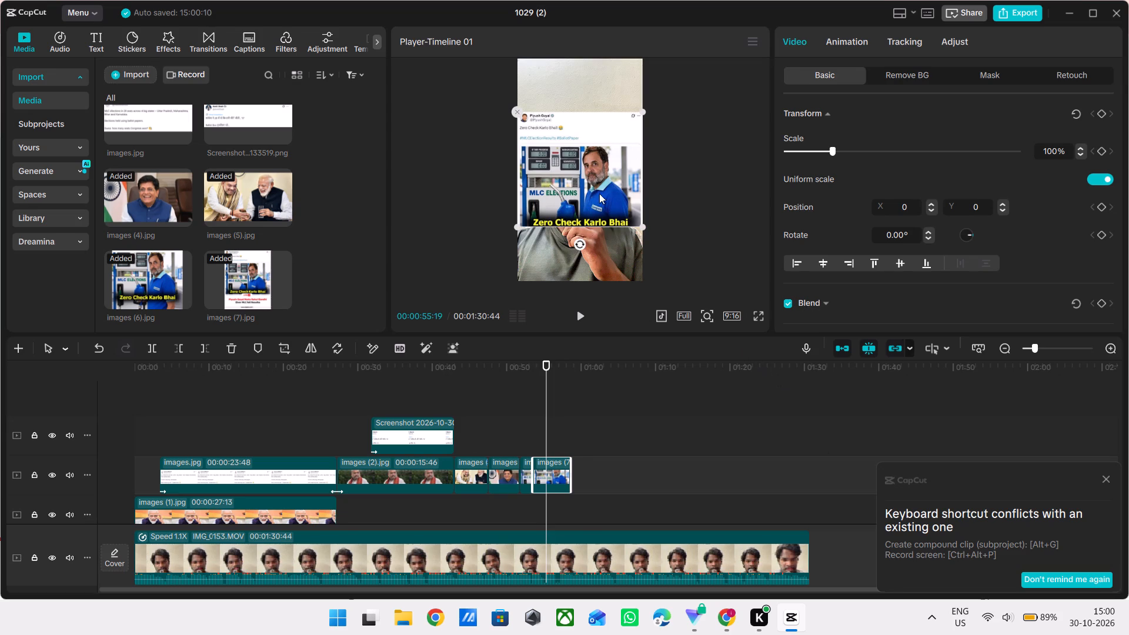
Move the cropped images (7).jpg overlay to the top of the video frame, at about Y 928.
drag(629, 166, 633, 109)
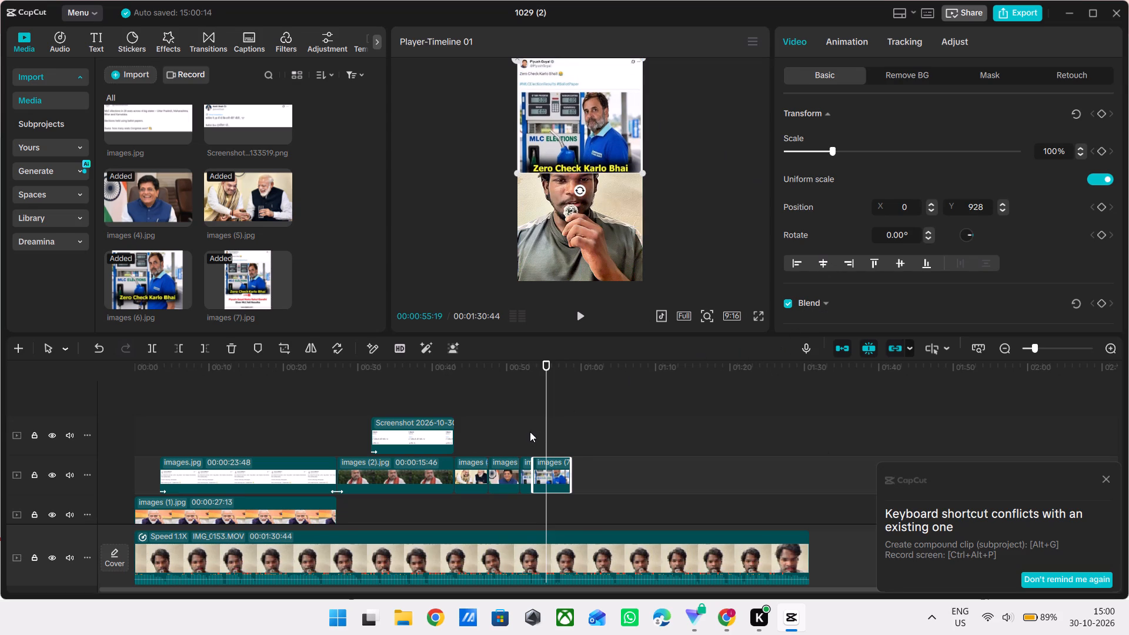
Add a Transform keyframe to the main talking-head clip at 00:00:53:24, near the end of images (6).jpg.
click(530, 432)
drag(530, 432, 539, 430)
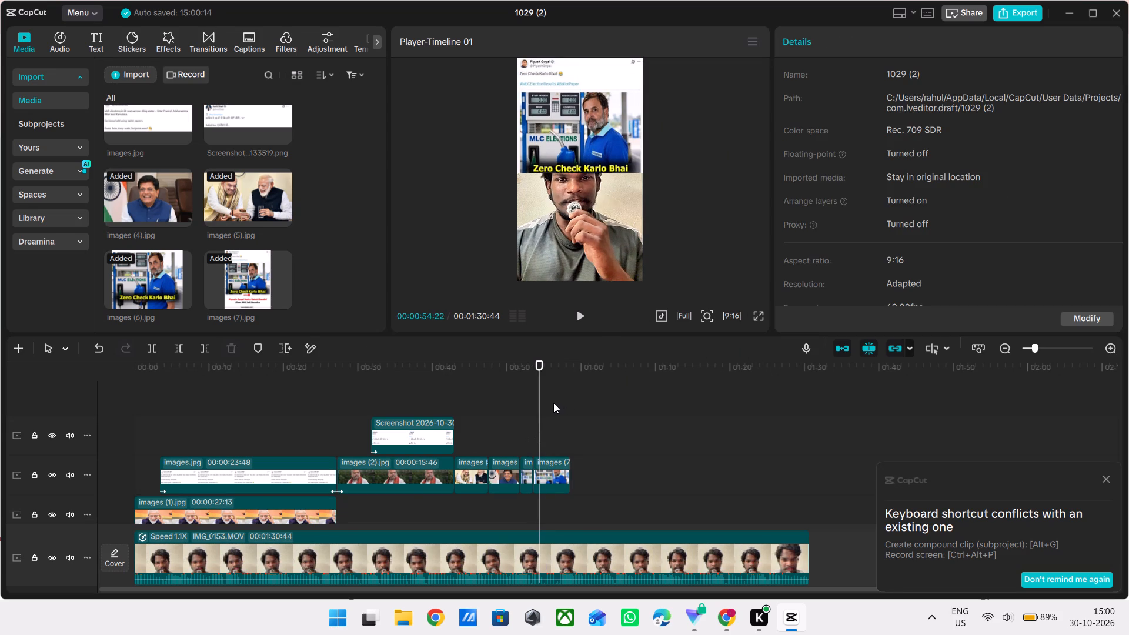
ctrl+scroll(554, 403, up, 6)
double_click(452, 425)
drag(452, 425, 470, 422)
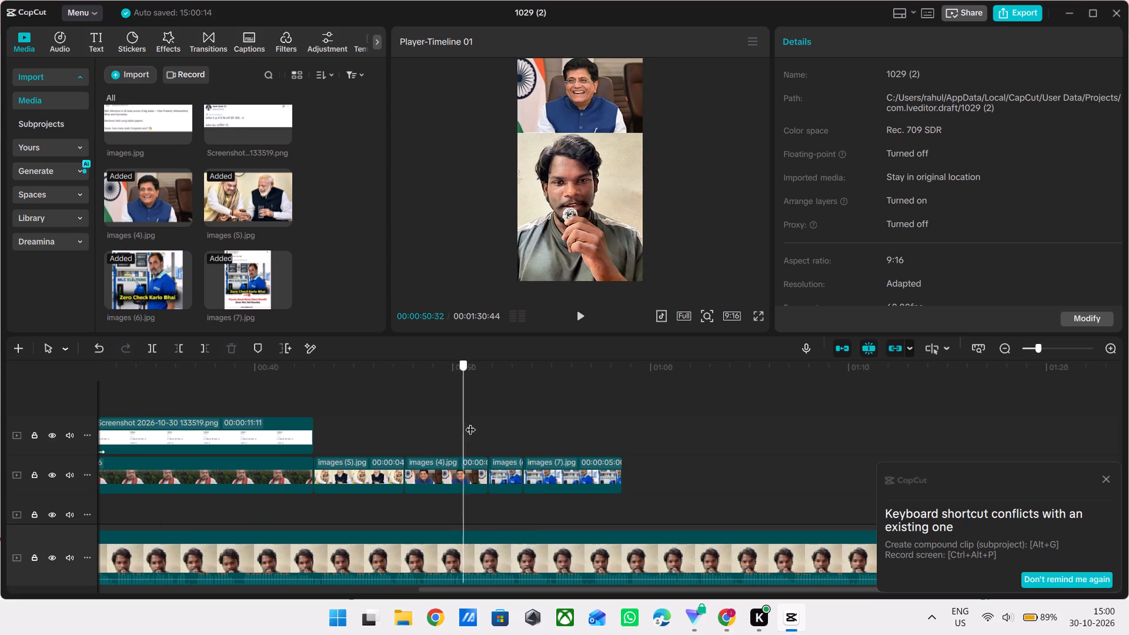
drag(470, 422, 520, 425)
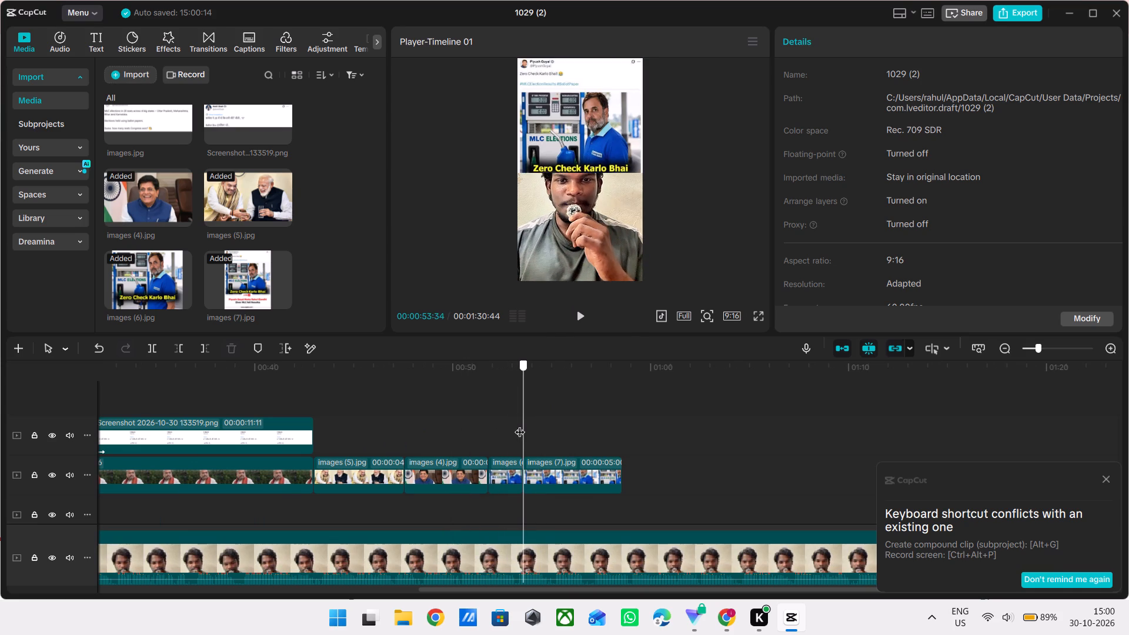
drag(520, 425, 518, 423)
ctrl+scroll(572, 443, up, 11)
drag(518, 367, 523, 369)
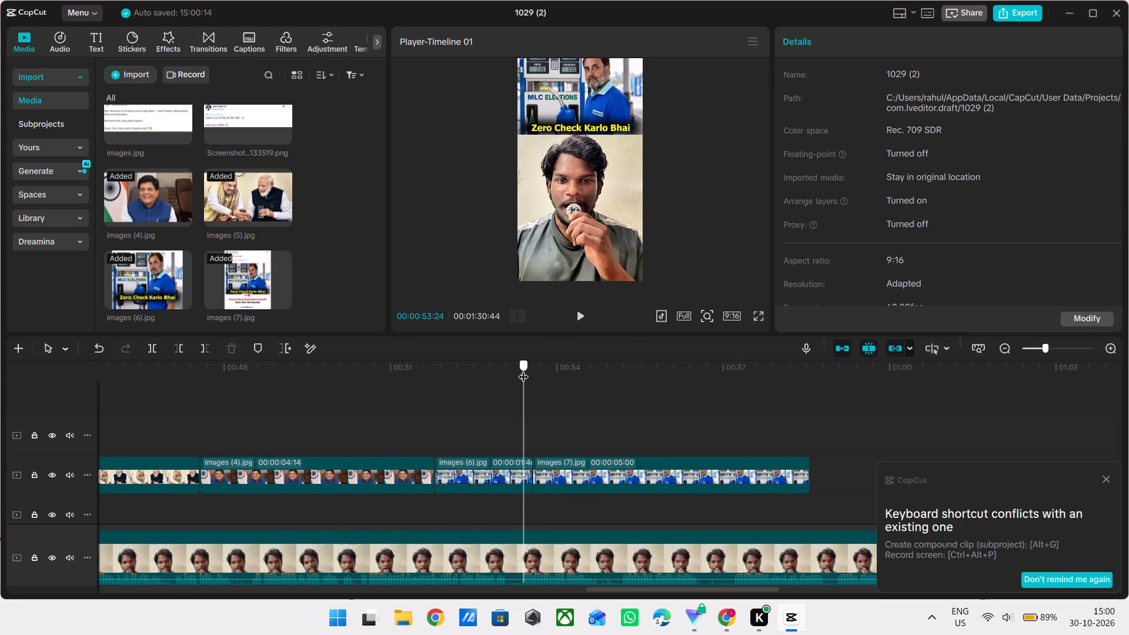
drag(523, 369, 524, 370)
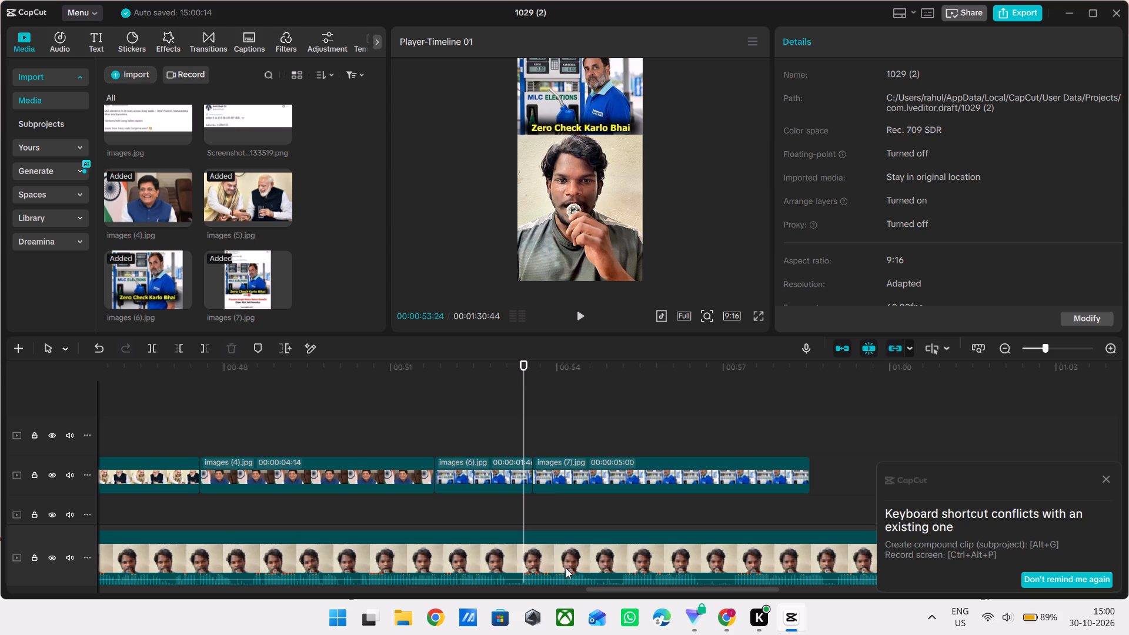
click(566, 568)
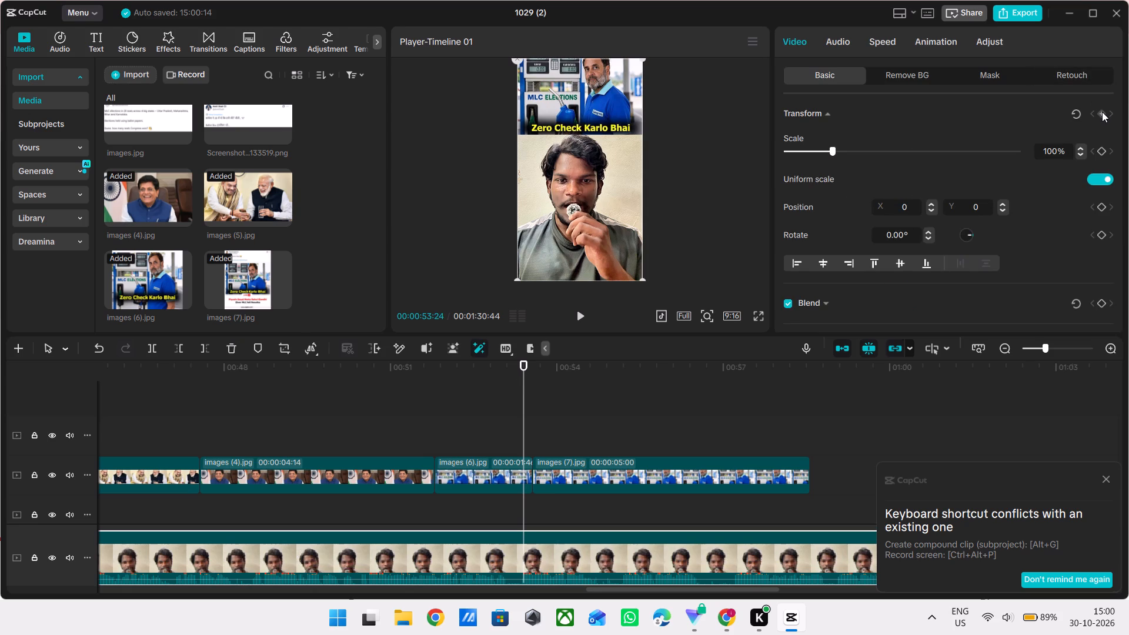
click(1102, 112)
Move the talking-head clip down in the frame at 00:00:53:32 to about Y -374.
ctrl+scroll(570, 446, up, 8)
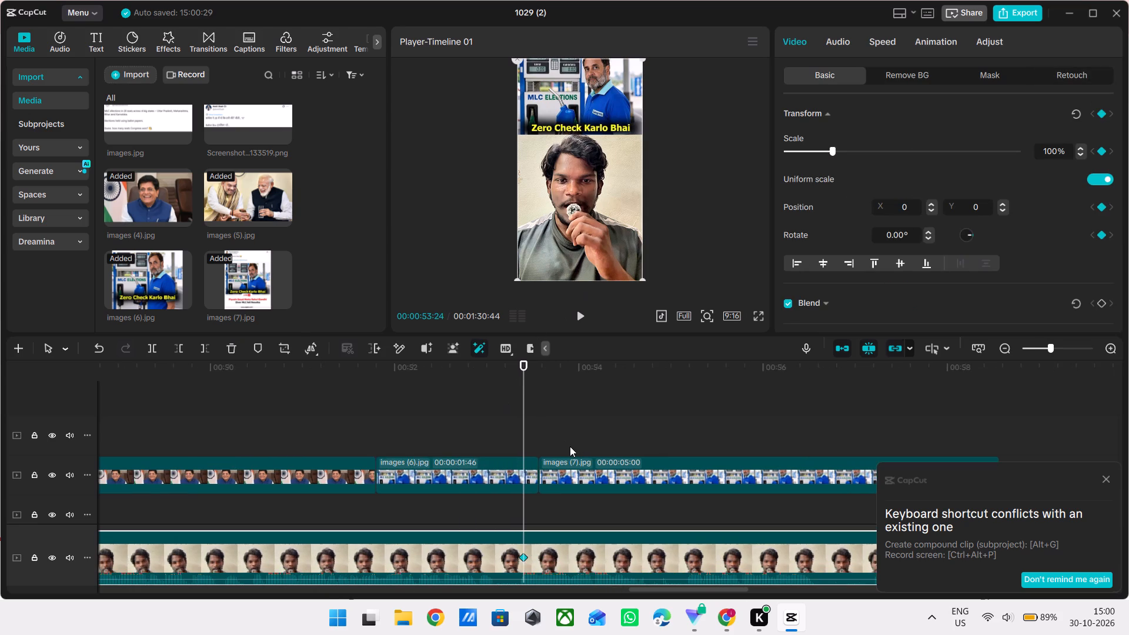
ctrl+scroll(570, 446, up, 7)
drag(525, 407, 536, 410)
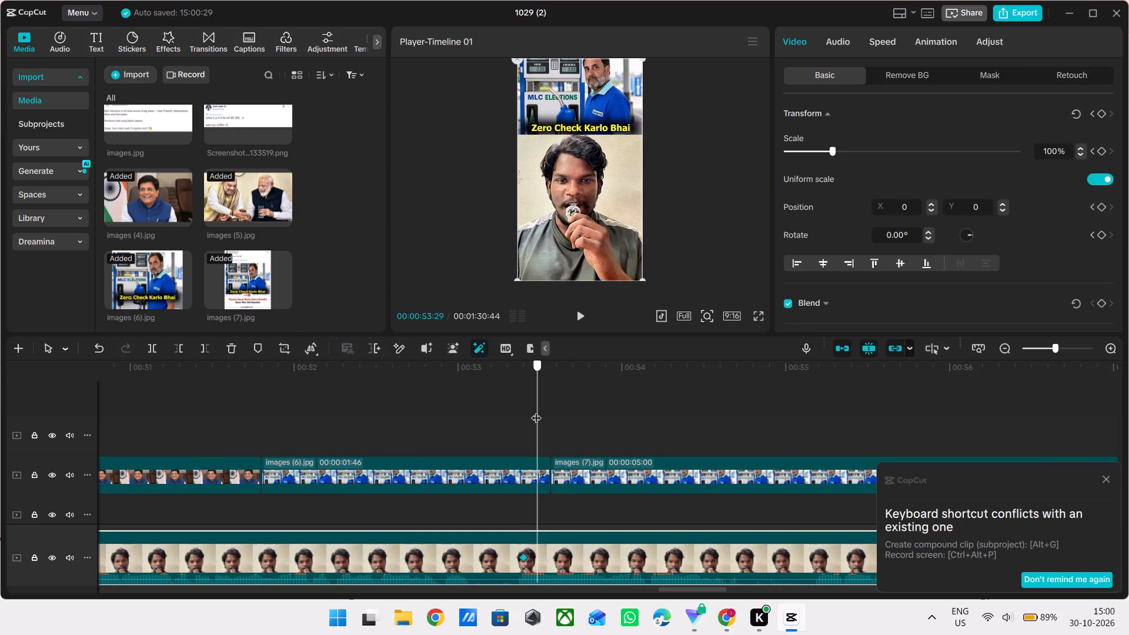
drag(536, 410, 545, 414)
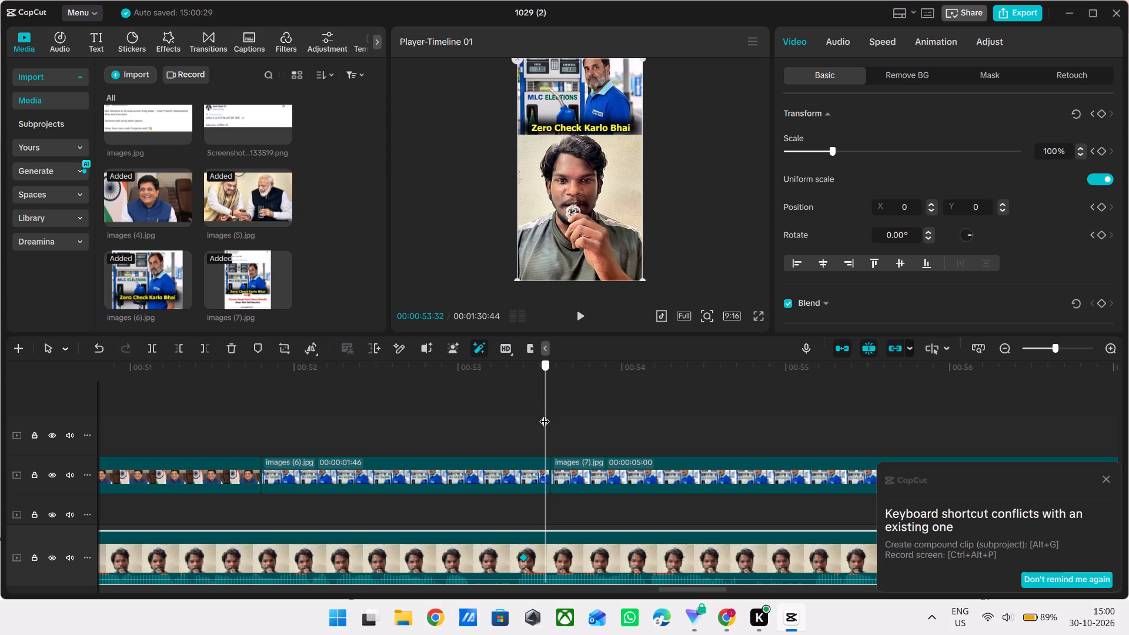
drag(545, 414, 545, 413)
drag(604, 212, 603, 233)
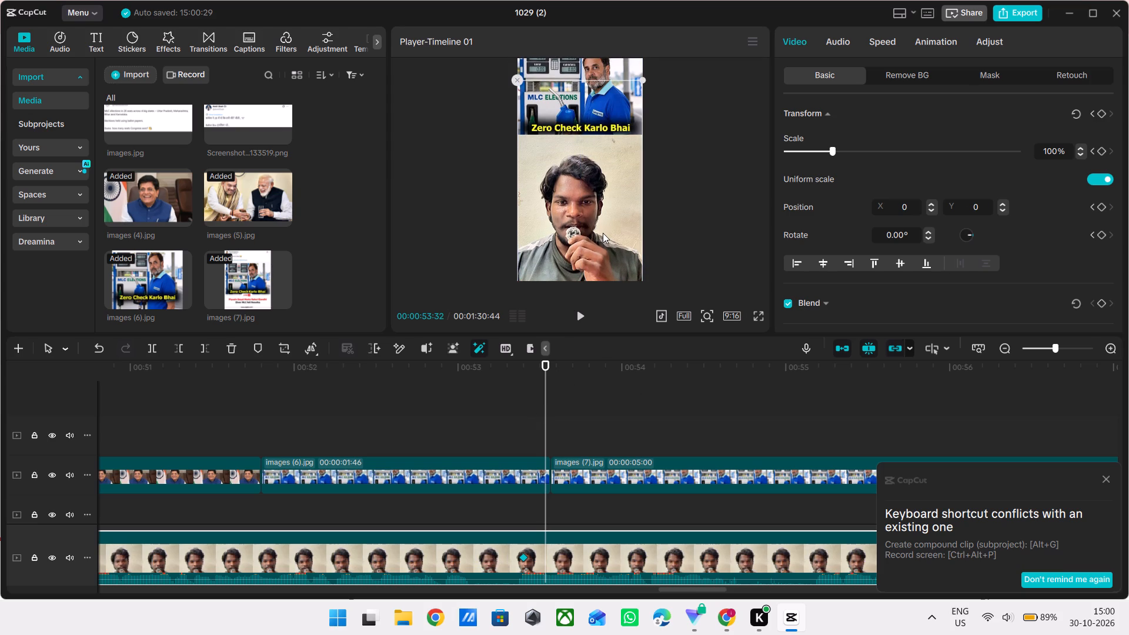
Play and scrub the change from images (6).jpg to images (7).jpg to check the timing of the talking-head clip's downward movement.
click(515, 433)
key(space)
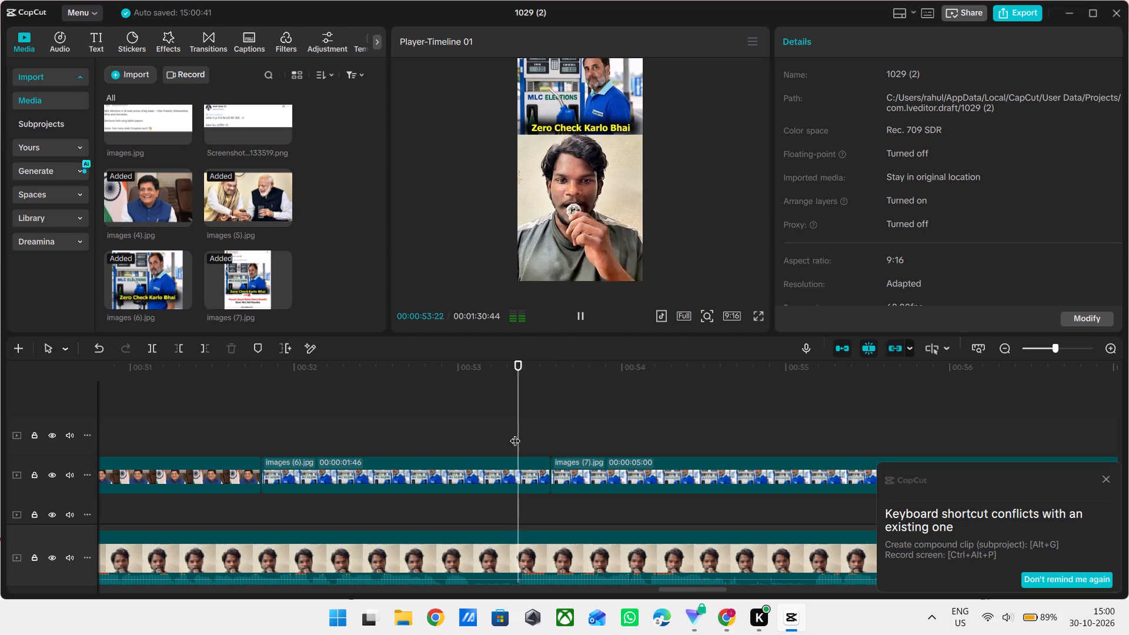
key(space)
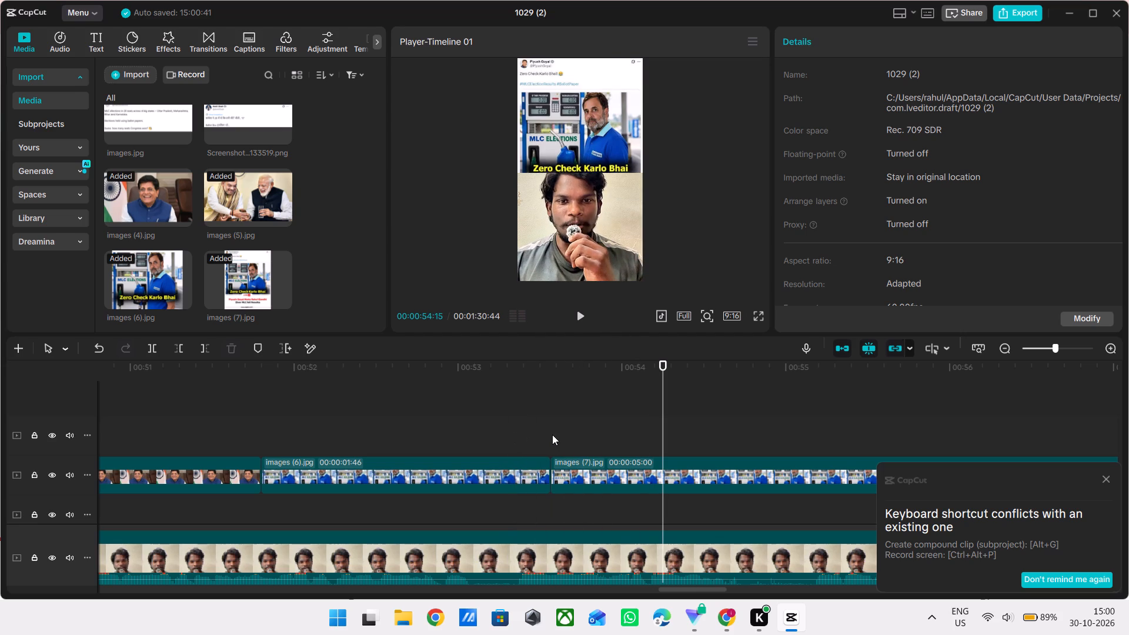
click(542, 380)
drag(542, 380, 507, 367)
key(space)
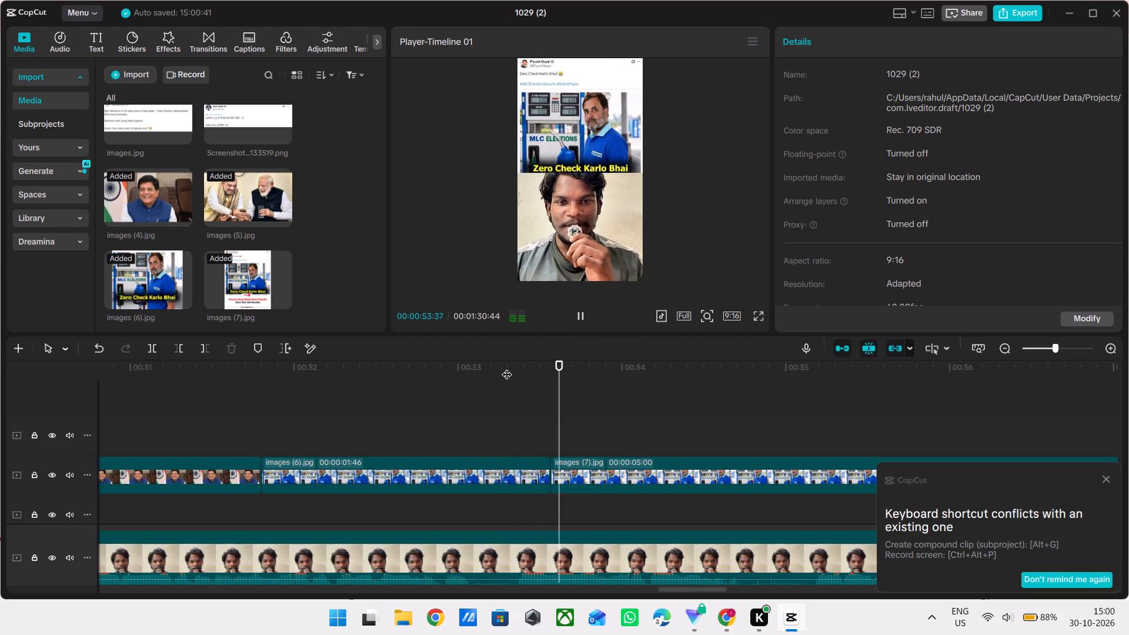
key(space)
double_click(485, 394)
drag(485, 394, 469, 443)
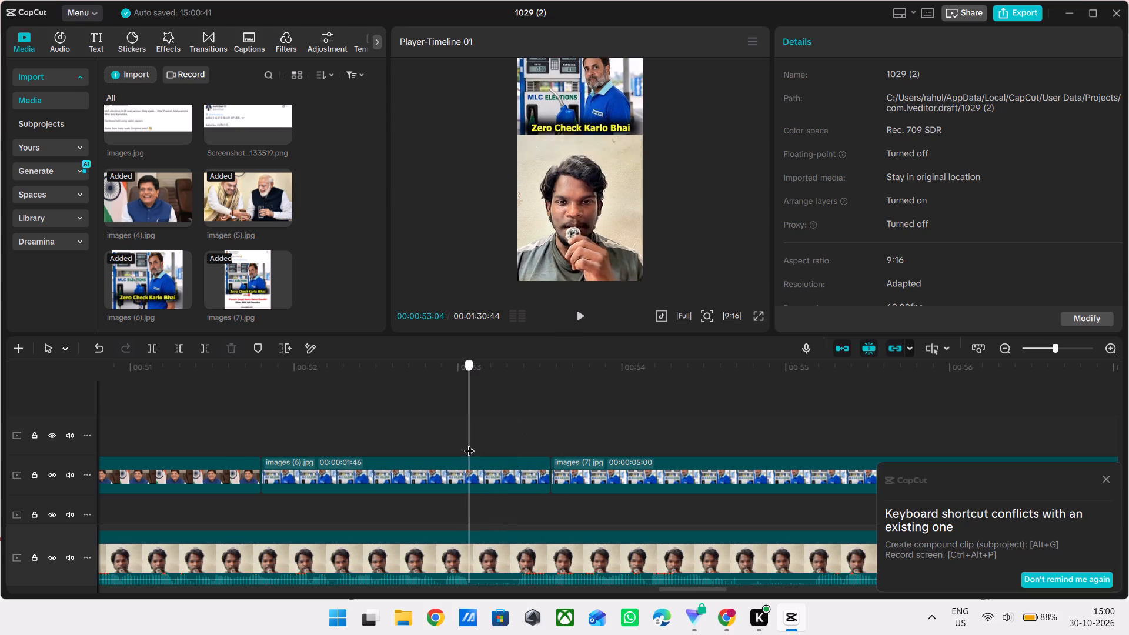
drag(469, 443, 470, 443)
ctrl+scroll(592, 457, up, 1)
click(589, 558)
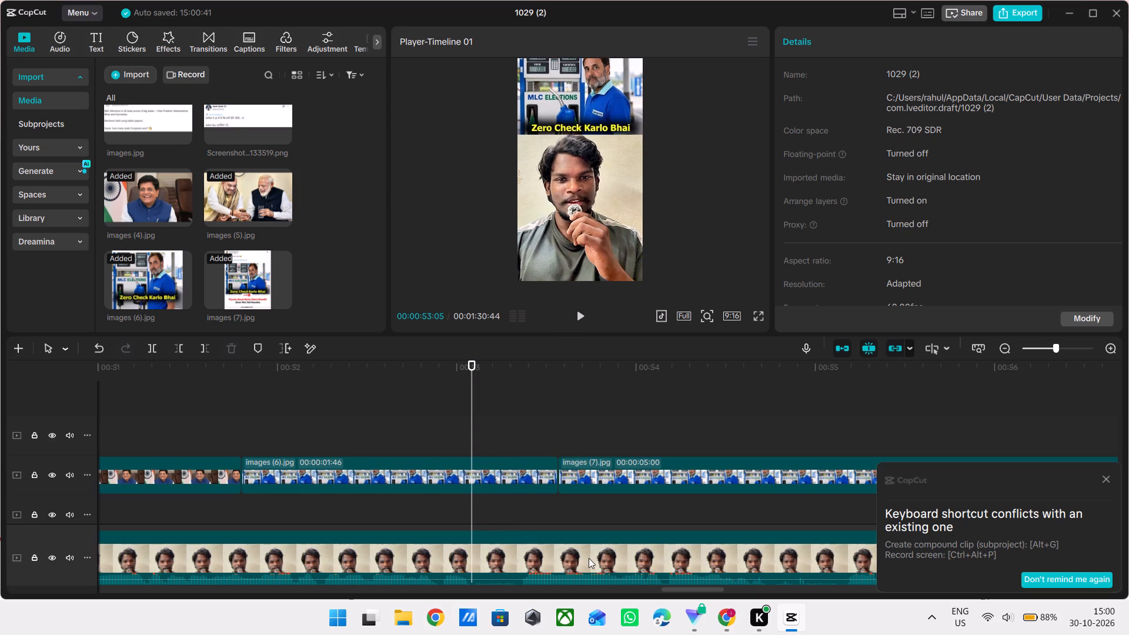
drag(466, 404, 477, 404)
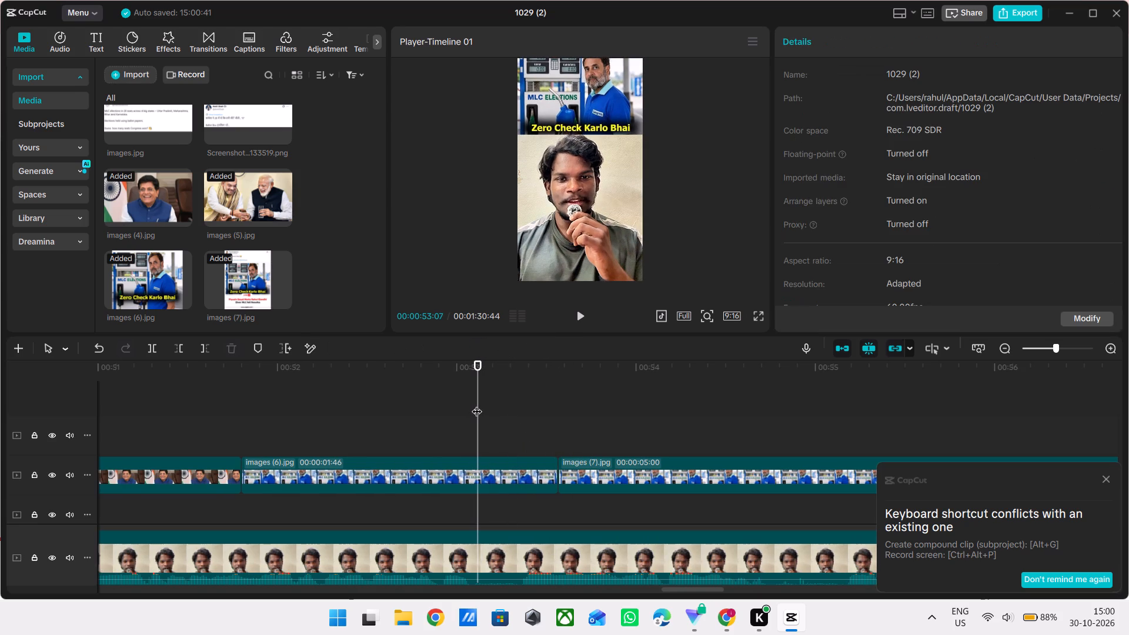
click(477, 404)
drag(477, 404, 547, 423)
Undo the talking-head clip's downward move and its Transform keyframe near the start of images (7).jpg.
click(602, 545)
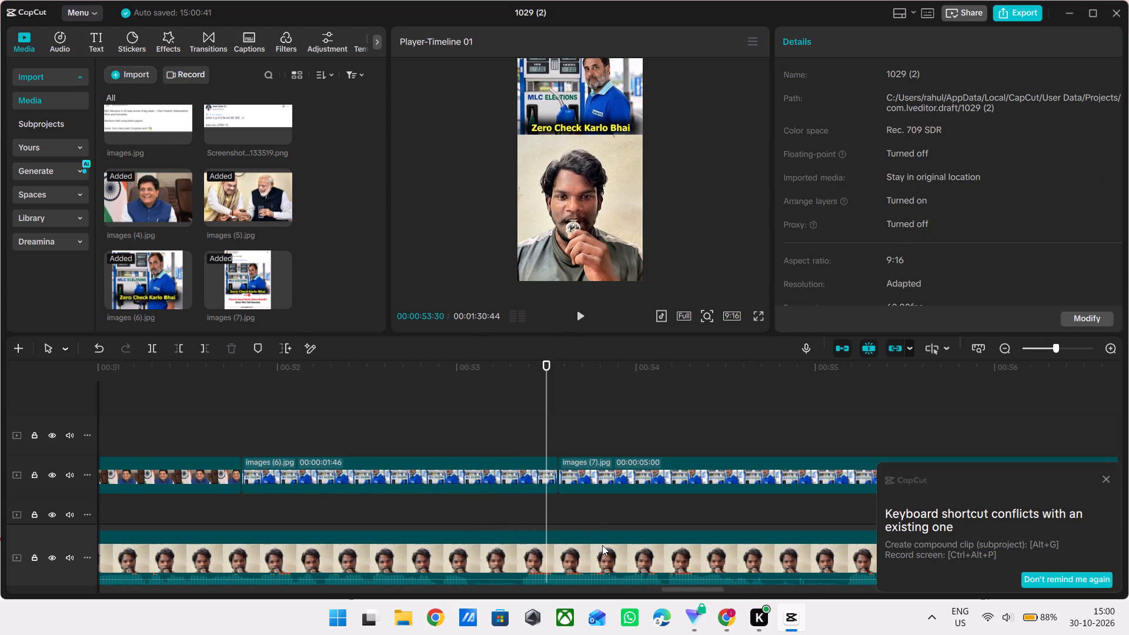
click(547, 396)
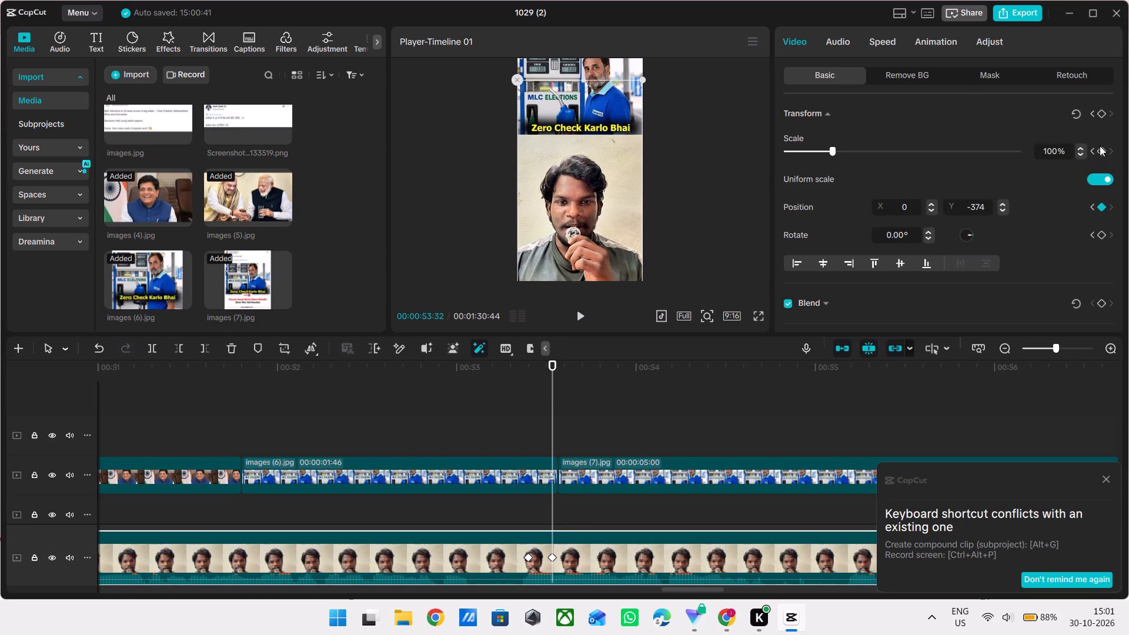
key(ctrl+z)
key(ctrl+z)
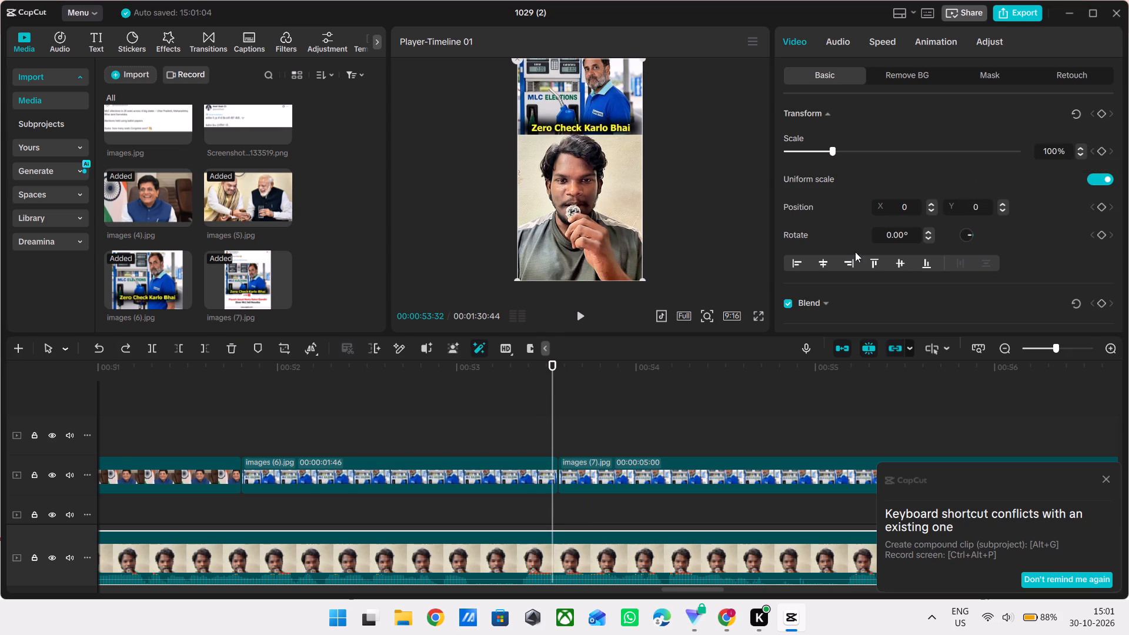
Add a Transform keyframe to the talking-head clip at 00:00:53:27, just before images (7).jpg starts.
double_click(559, 387)
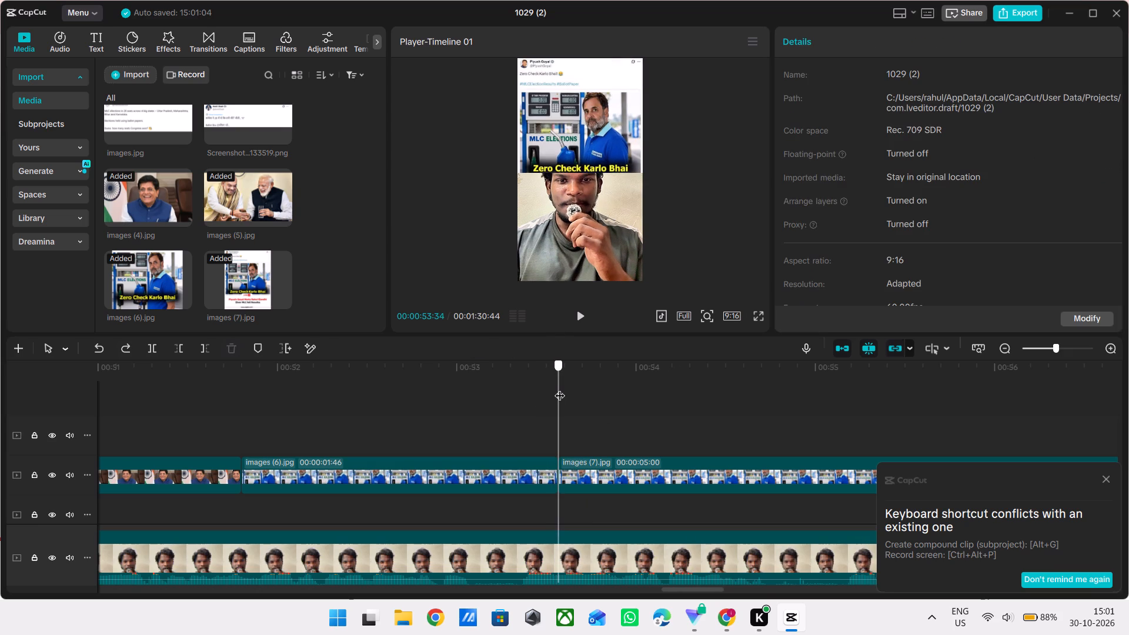
click(624, 550)
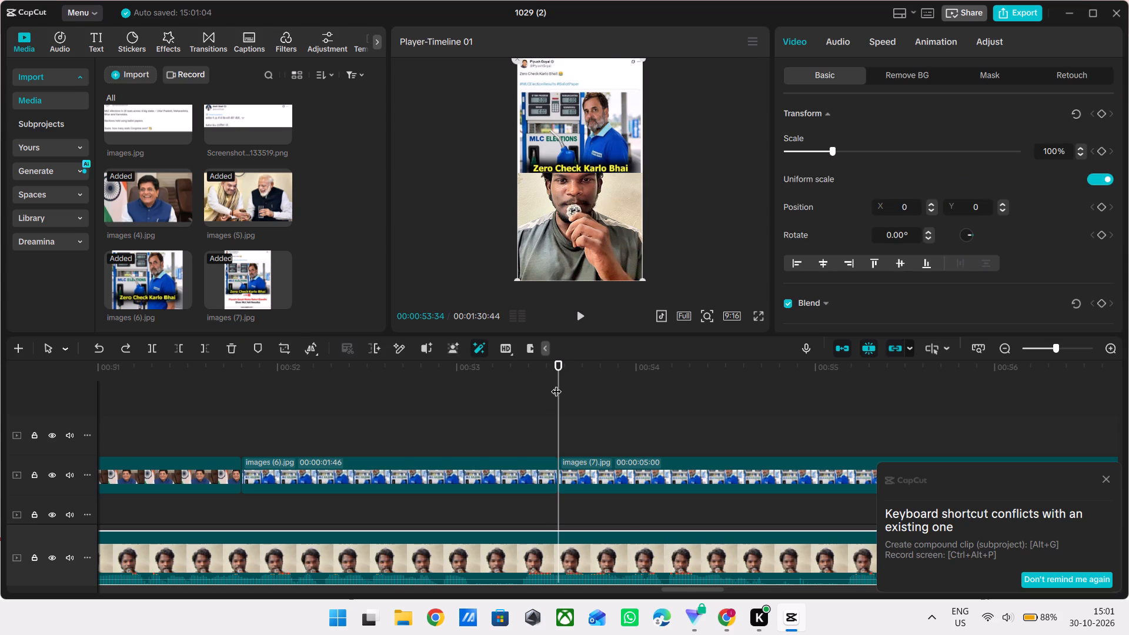
drag(562, 385, 547, 386)
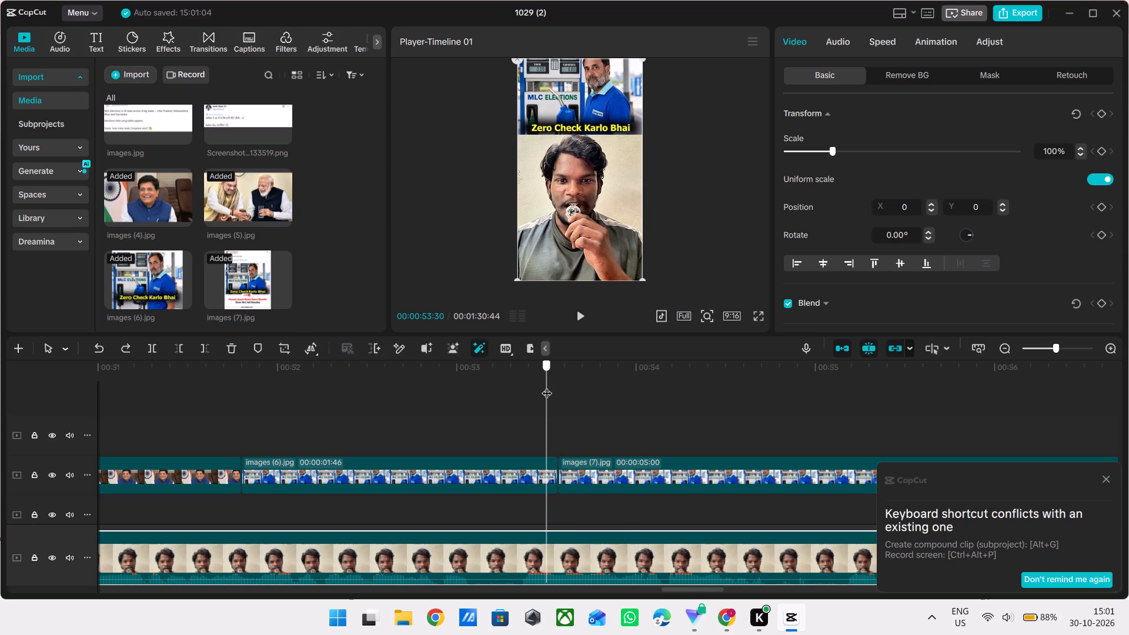
drag(547, 386, 545, 386)
drag(545, 386, 538, 384)
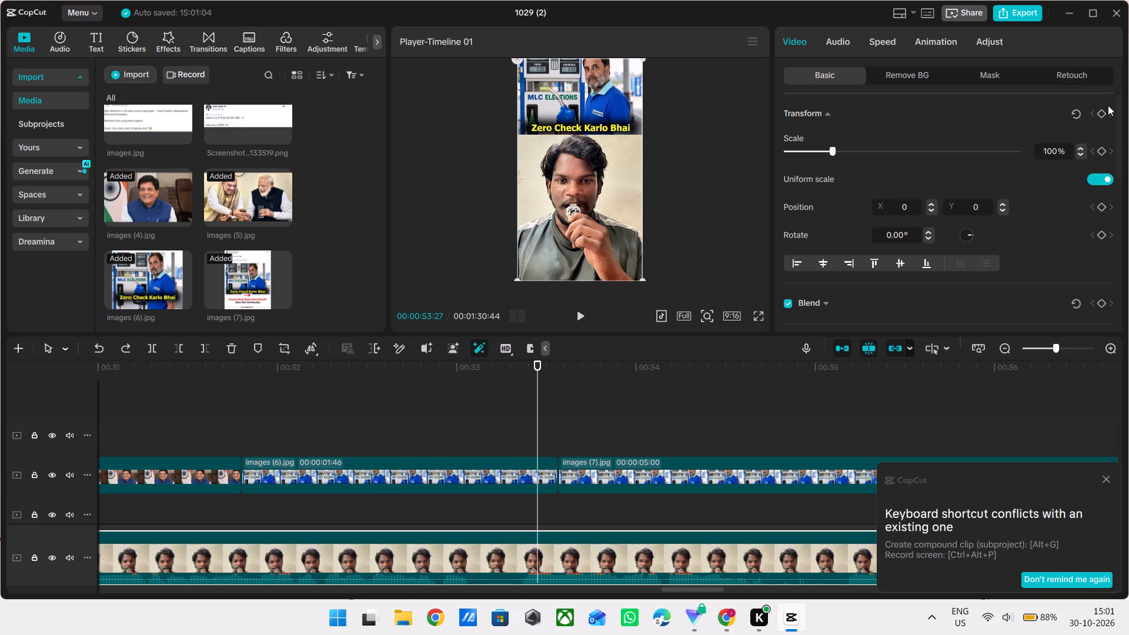
click(1102, 114)
Move the talking-head clip down at 00:00:53:34 so the head sits below the "Zero Check Karlo Bhai" image, and play back the movement.
drag(537, 380, 556, 383)
drag(603, 215, 605, 240)
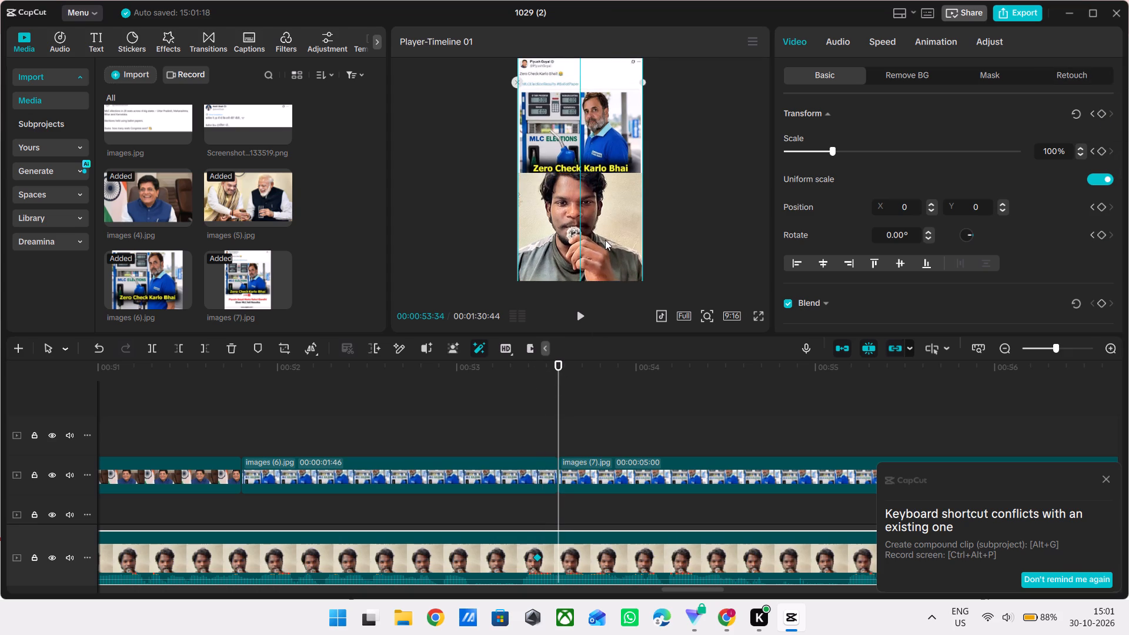
drag(605, 240, 603, 253)
click(528, 424)
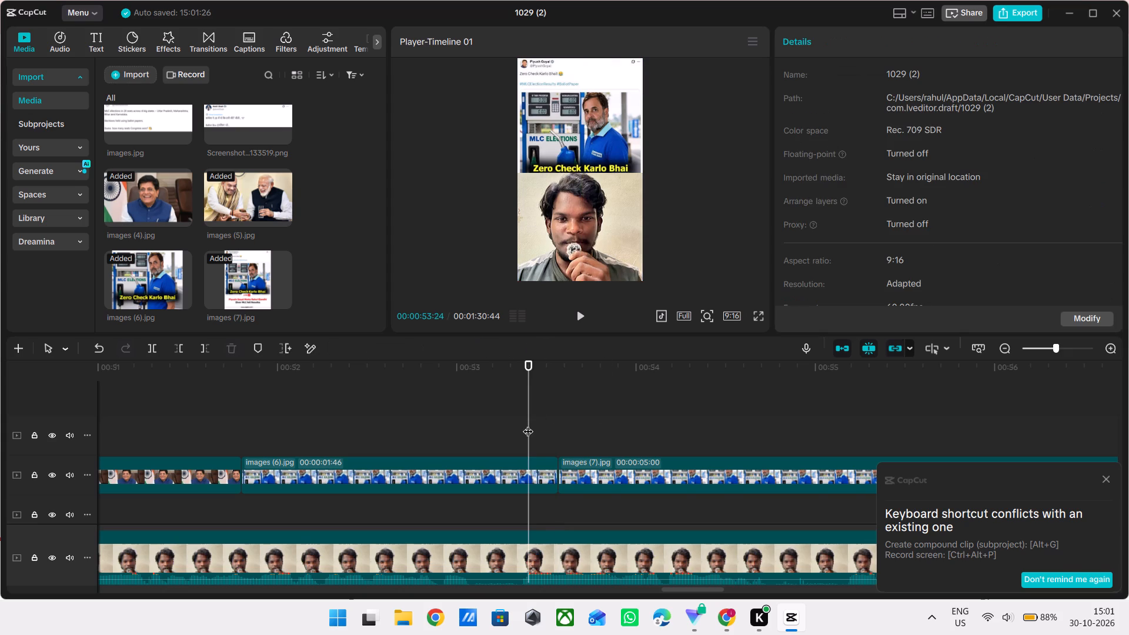
click(528, 424)
key(space)
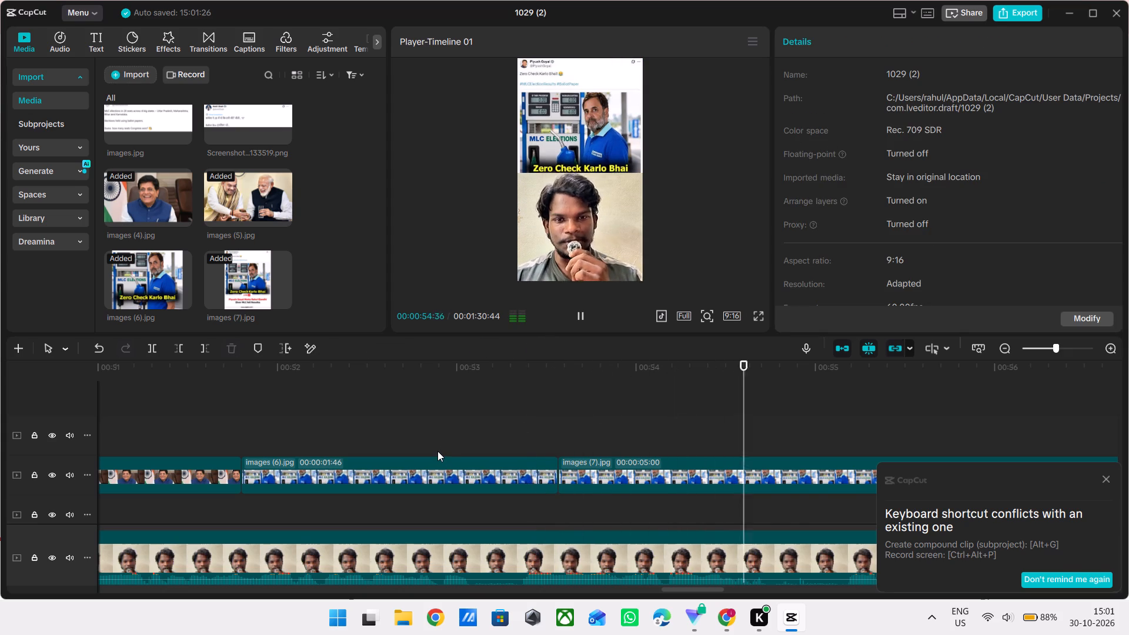
double_click(437, 451)
key(space)
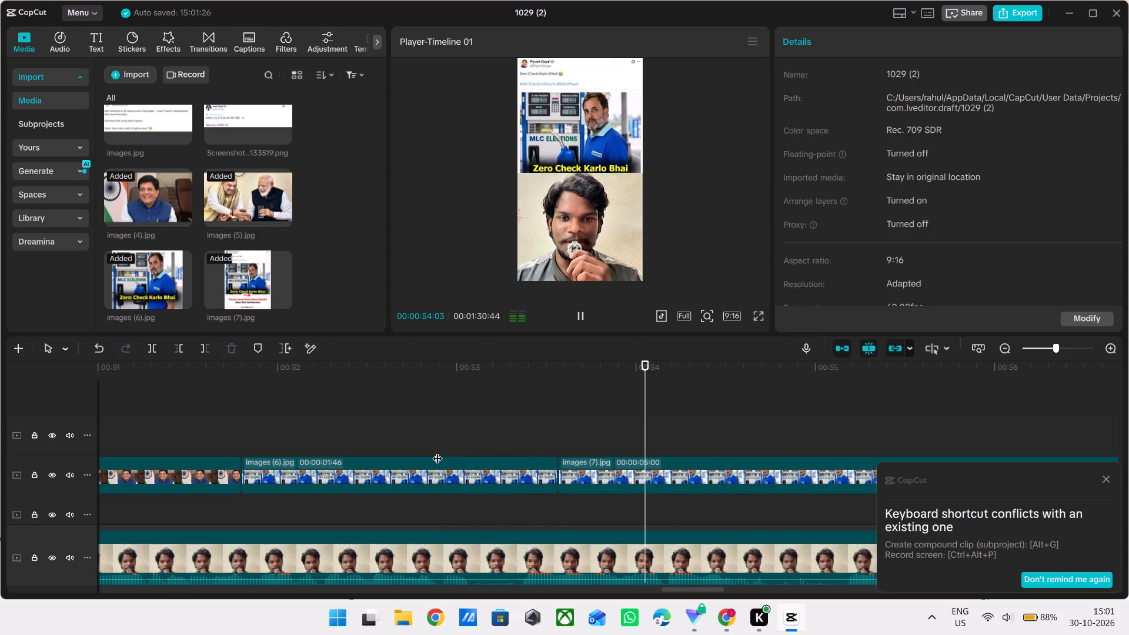
key(space)
Search the In animations for "down" and apply Slide Down to the images (7).jpg overlay.
click(638, 467)
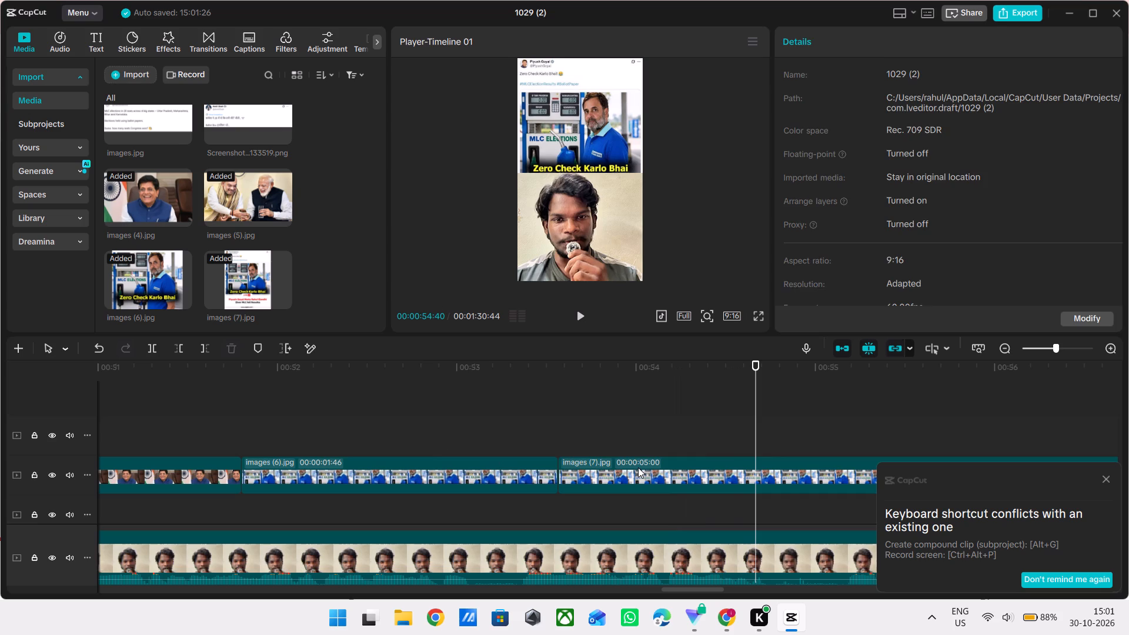
click(821, 49)
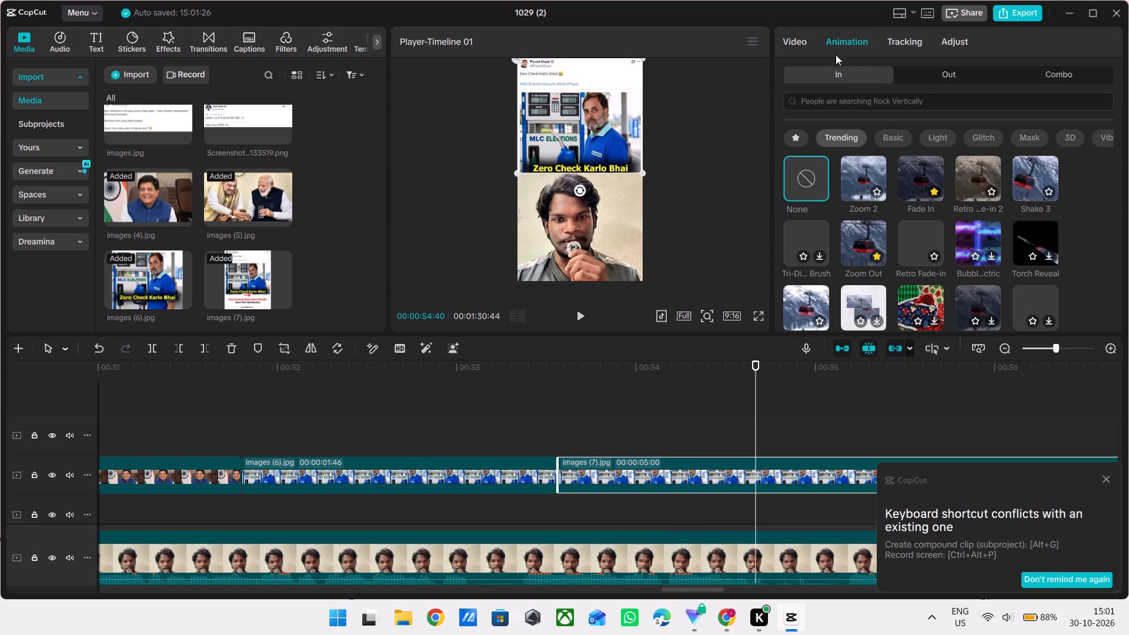
click(916, 106)
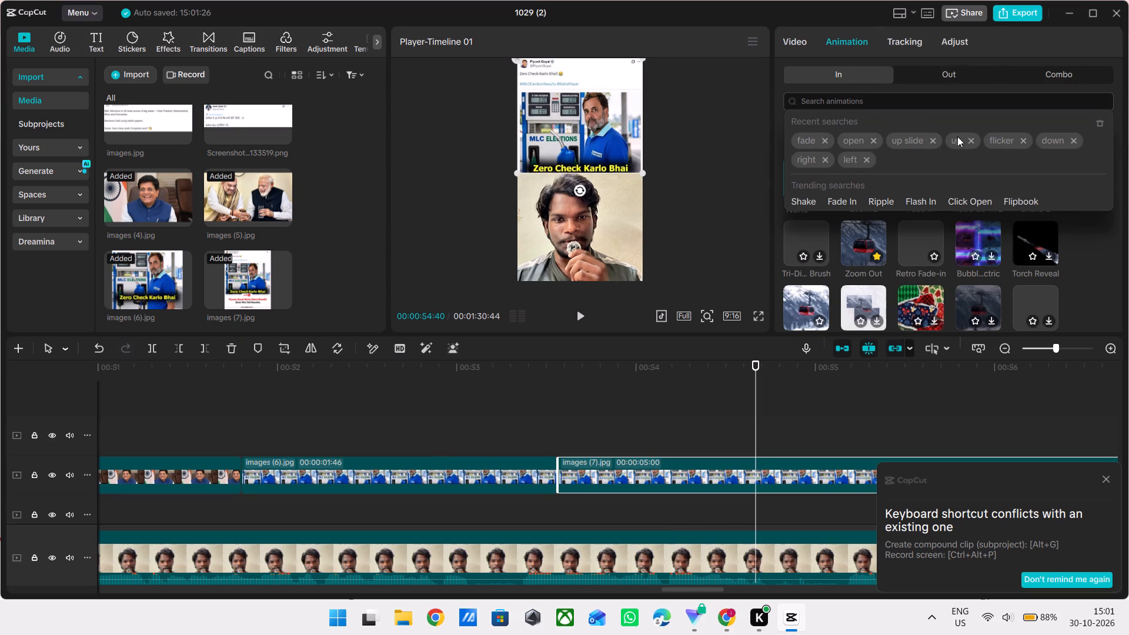
click(1049, 144)
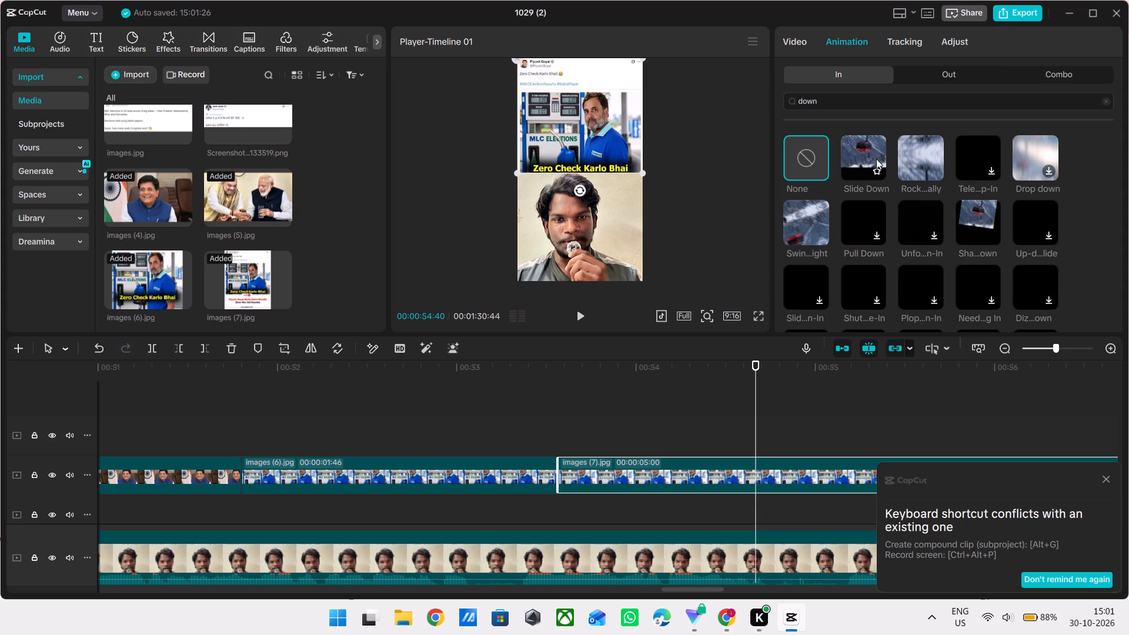
double_click(876, 151)
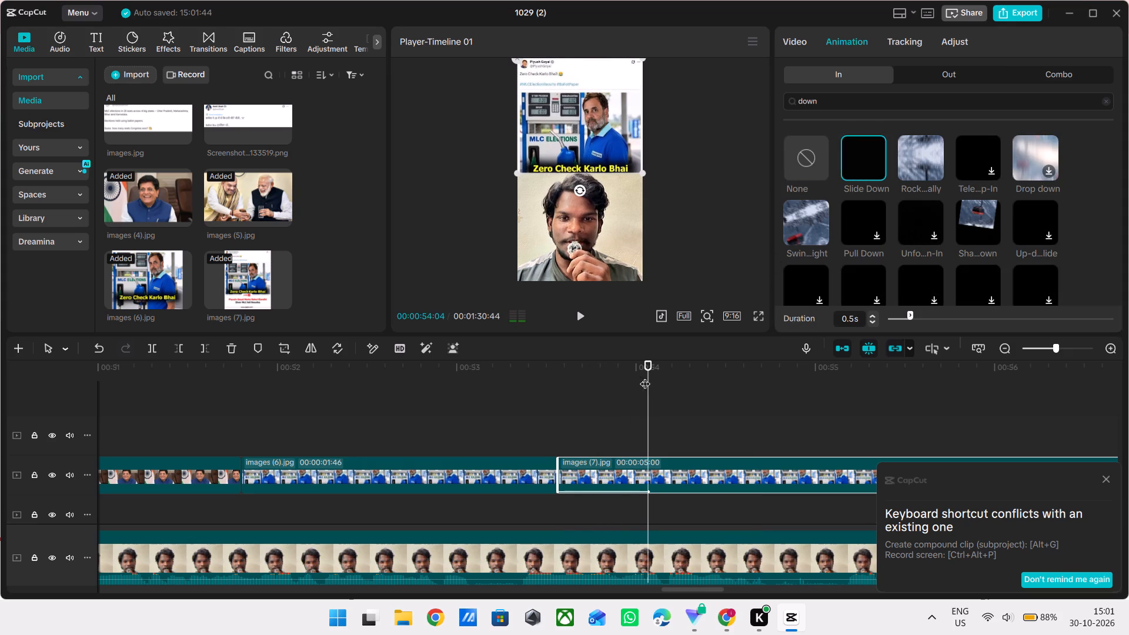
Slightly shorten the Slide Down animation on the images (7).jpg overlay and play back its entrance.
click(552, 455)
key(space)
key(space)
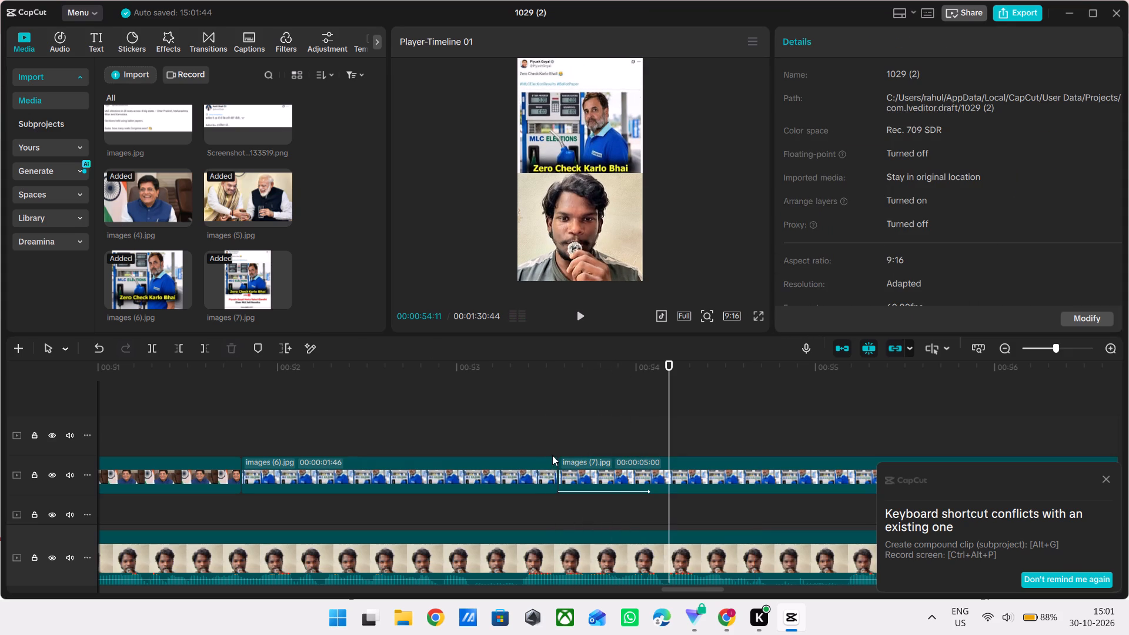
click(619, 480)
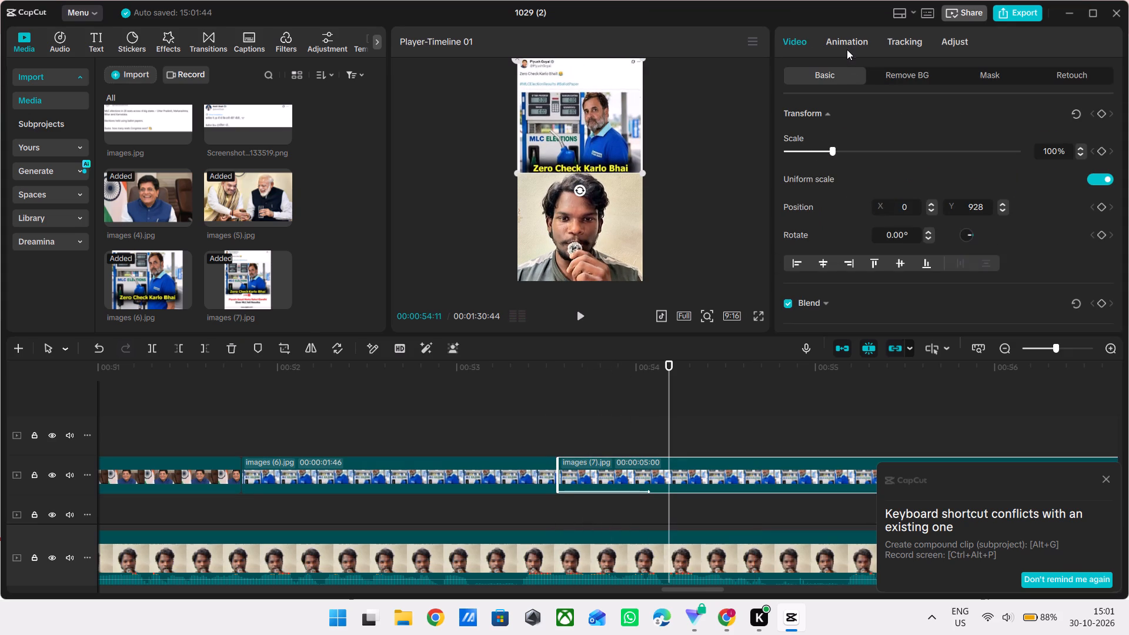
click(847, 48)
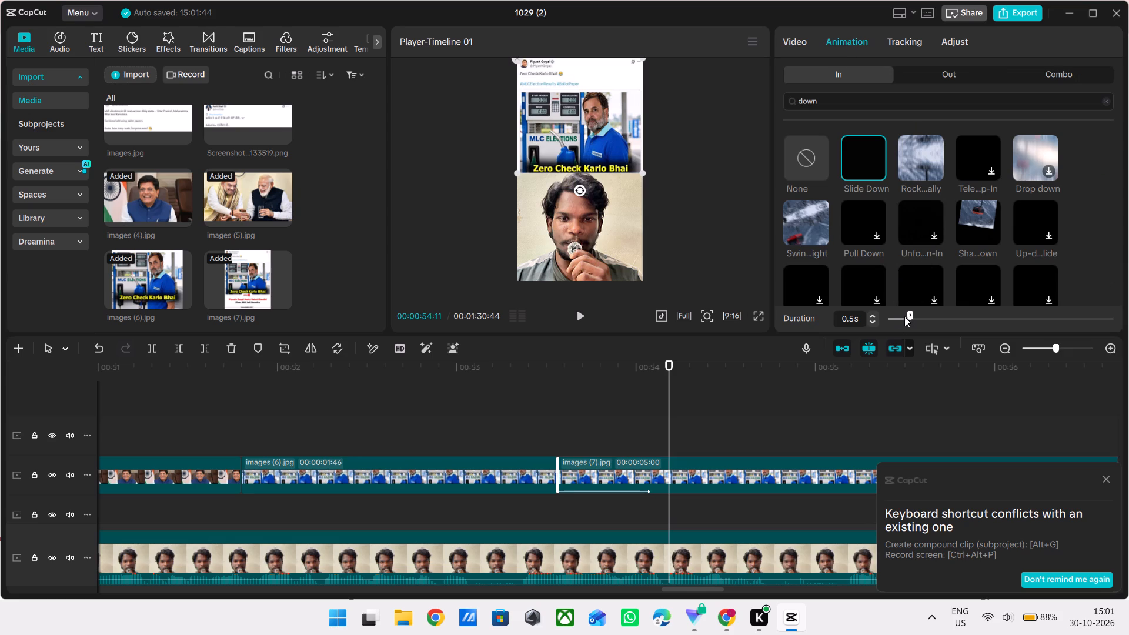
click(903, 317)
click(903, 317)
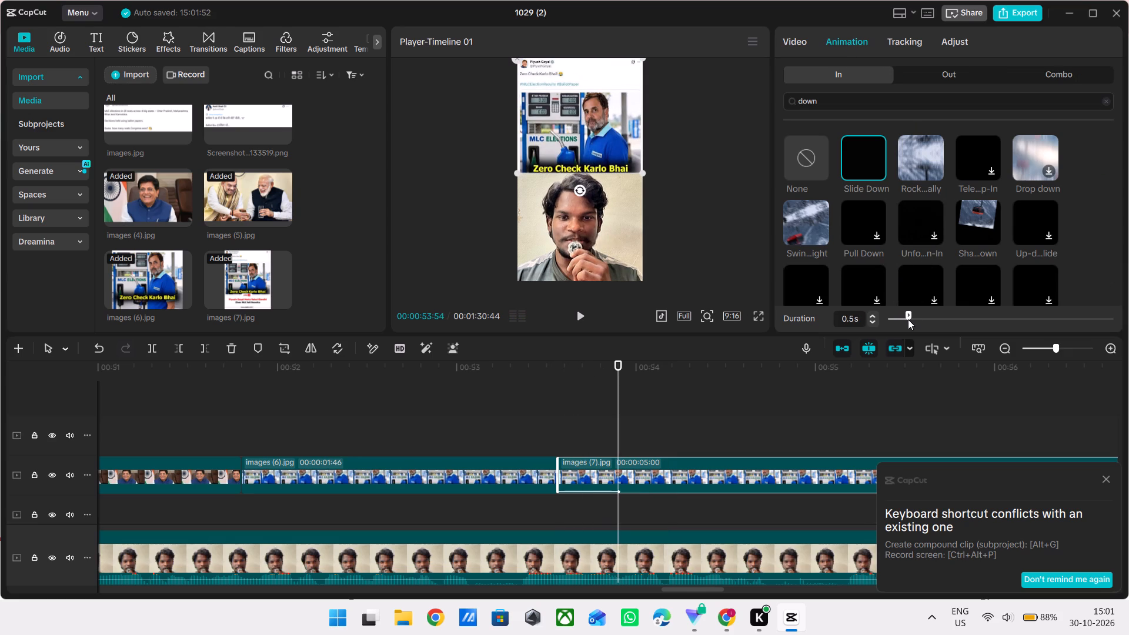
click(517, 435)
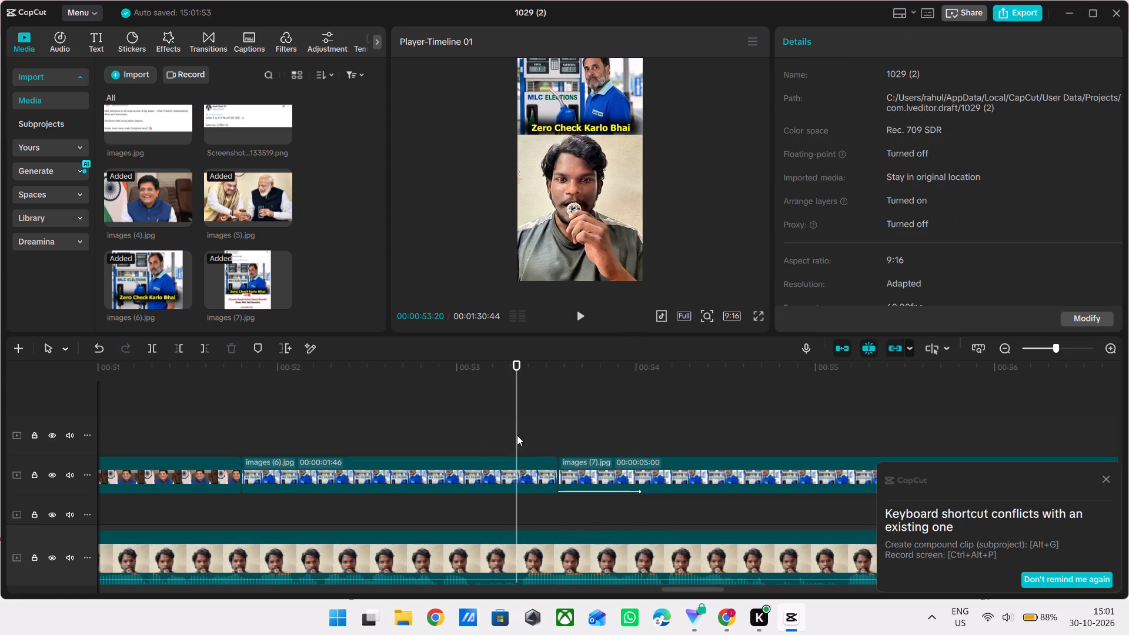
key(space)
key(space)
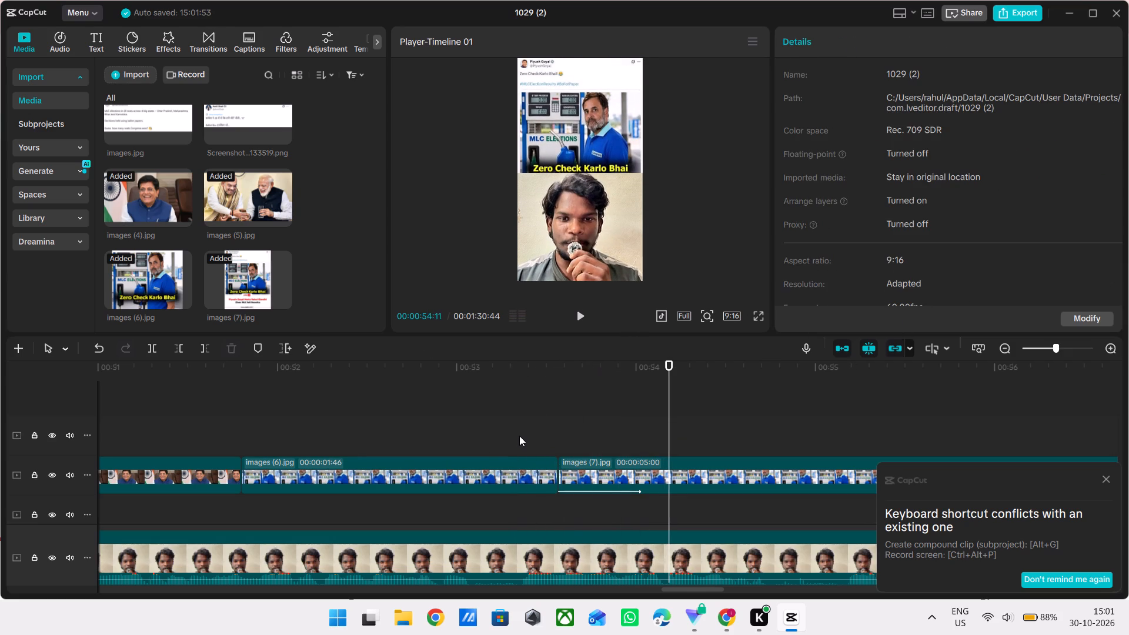
Undo the duration change and the Slide Down animation on images (7).jpg, and play back the transition from images (6).jpg.
key(ctrl+z)
key(ctrl+z)
key(ctrl+z)
triple_click(475, 435)
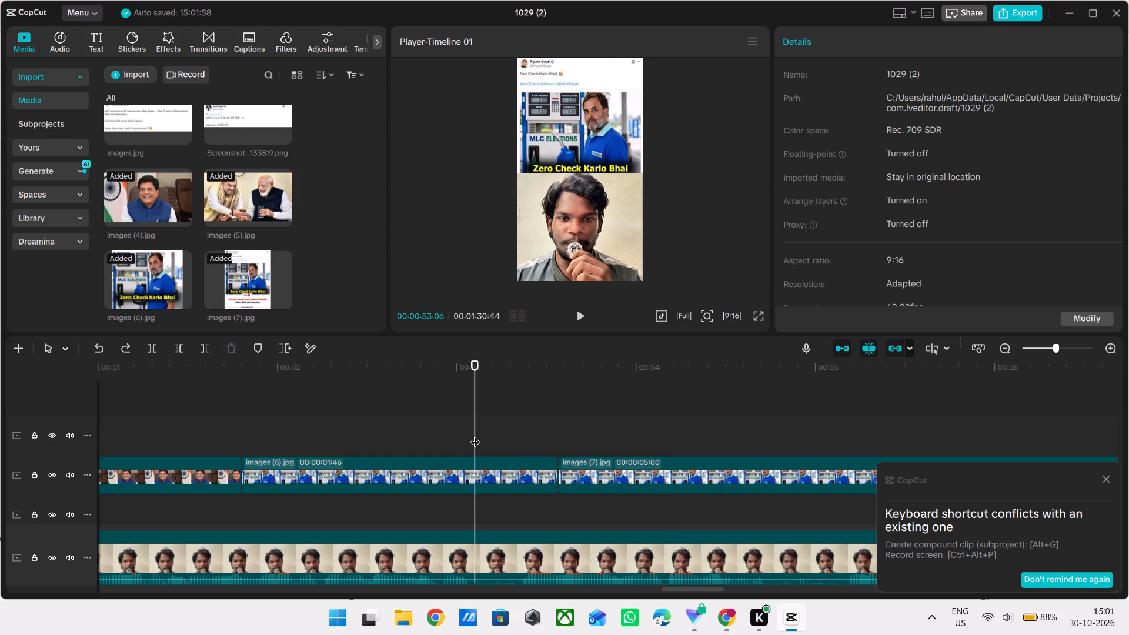
key(space)
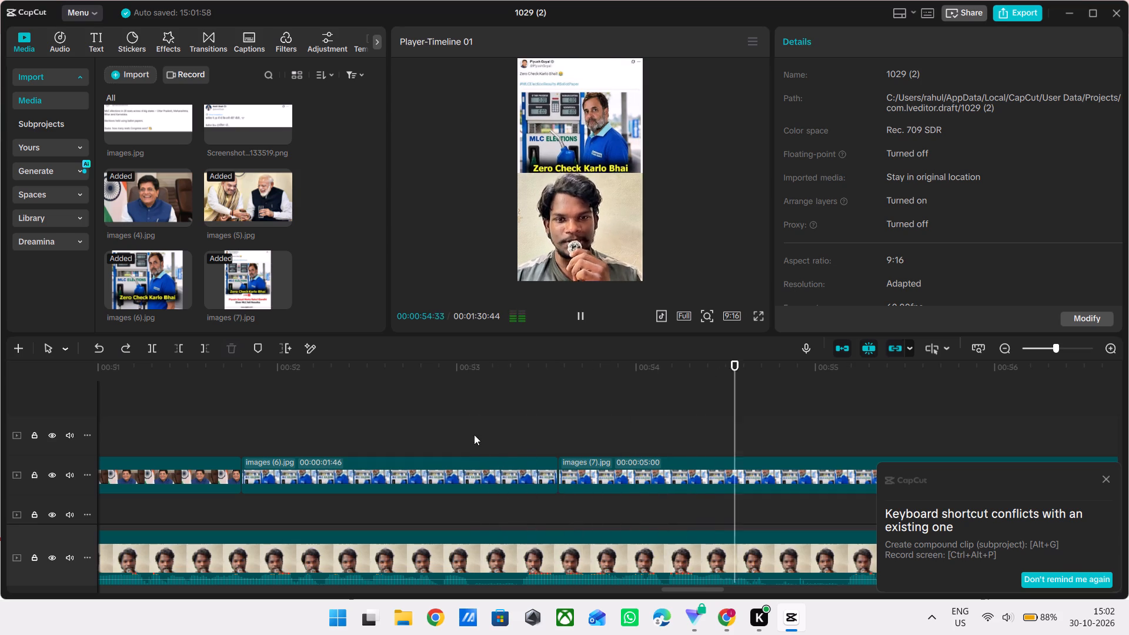
double_click(446, 426)
drag(446, 426, 182, 480)
key(space)
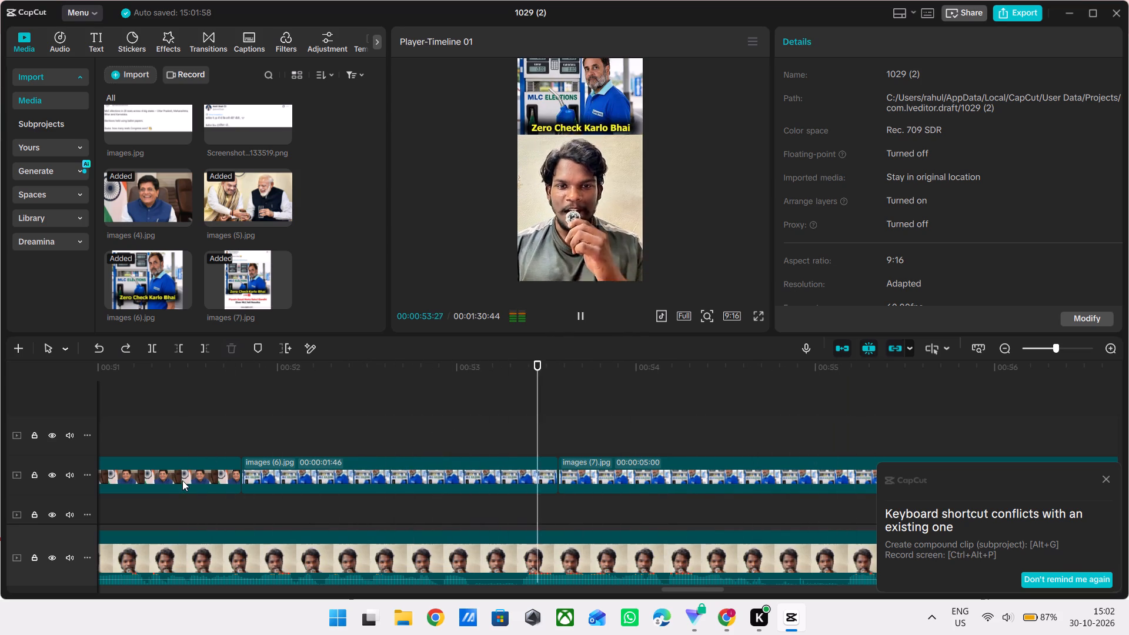
key(space)
key(space)
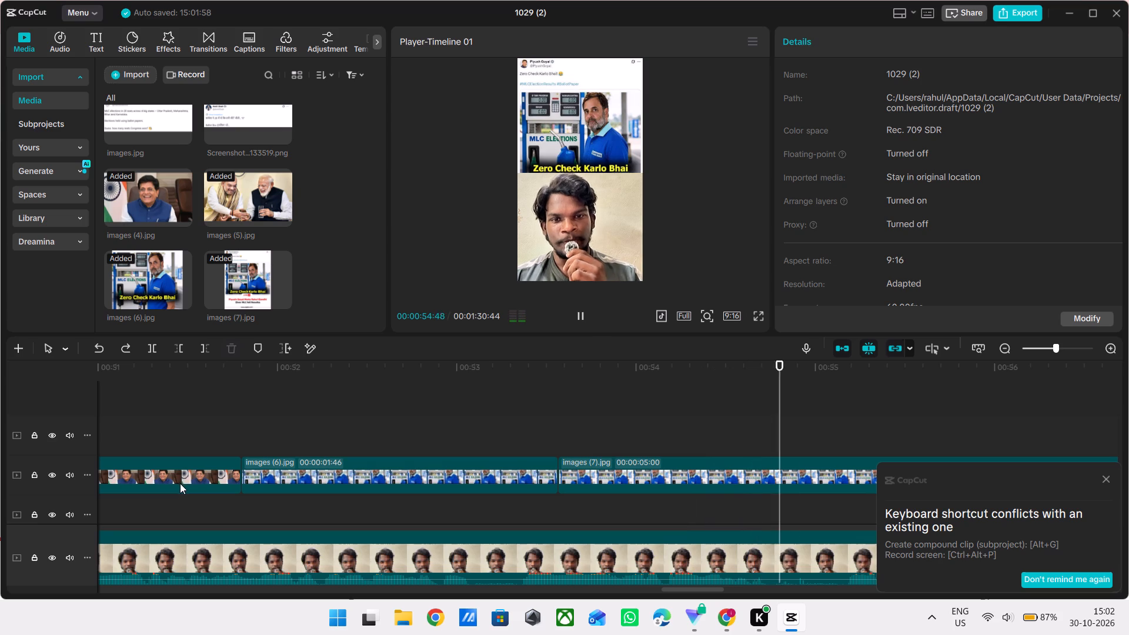
Extend the end of the images (7).jpg overlay to about 00:00:58:48 and play back up to that point.
ctrl+scroll(145, 600, down, 5)
ctrl+scroll(383, 497, down, 4)
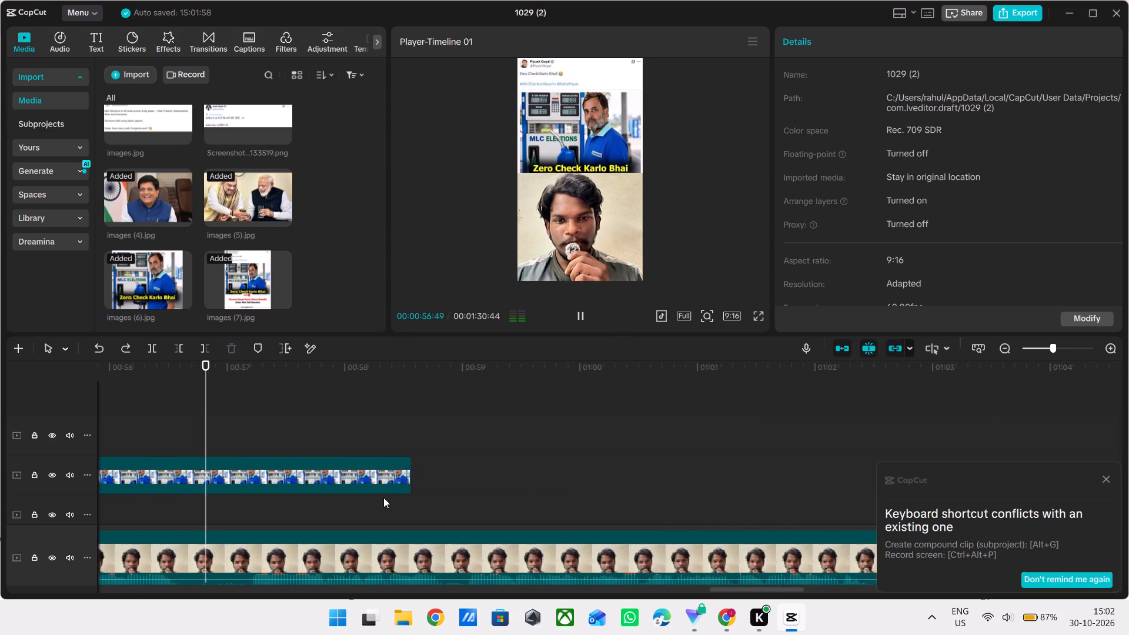
ctrl+scroll(383, 497, down, 9)
click(307, 486)
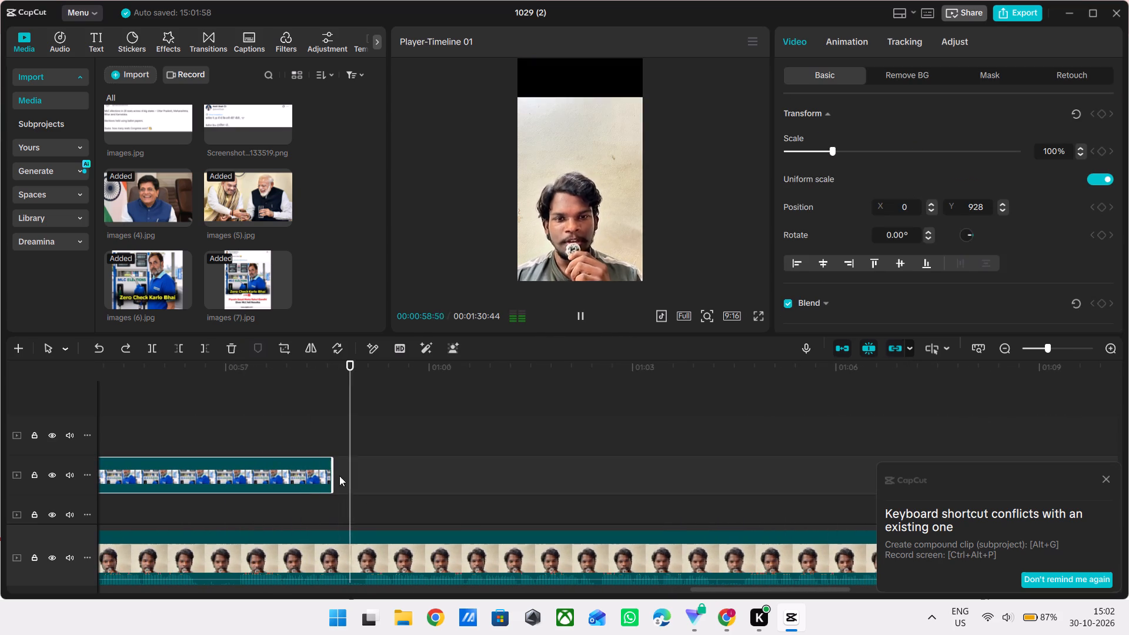
drag(333, 472, 390, 463)
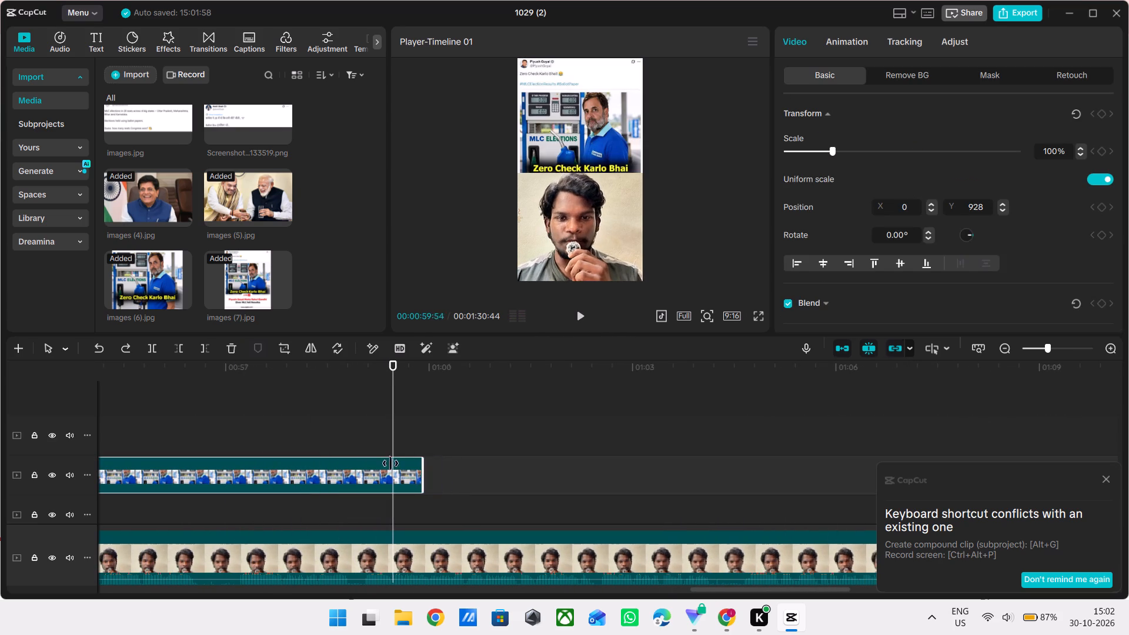
drag(390, 463, 345, 453)
click(303, 427)
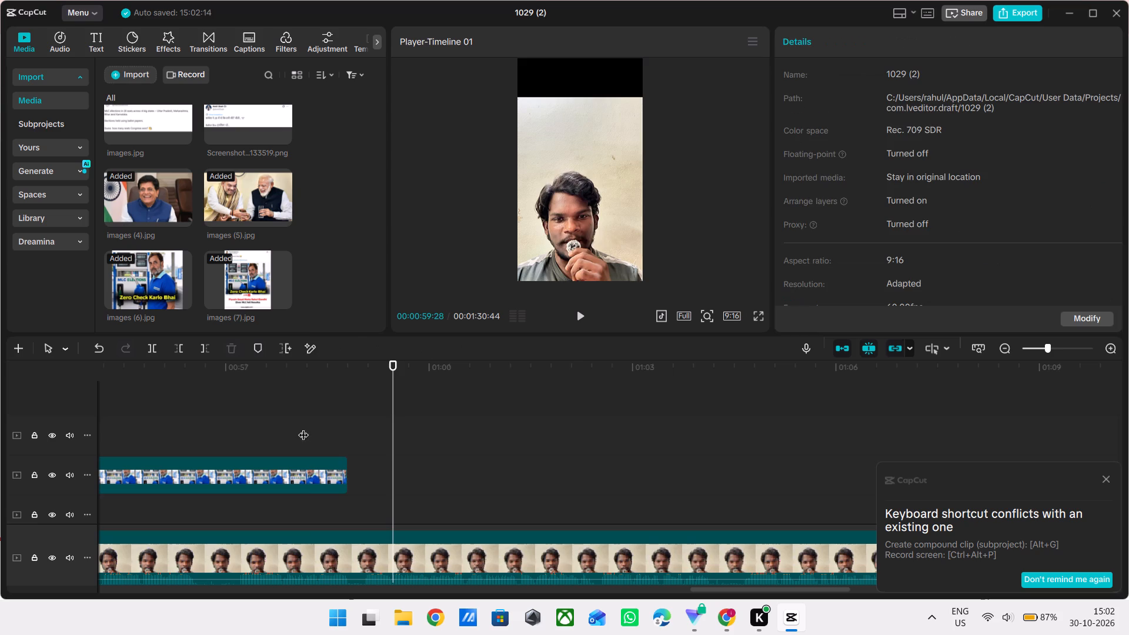
key(space)
key(space)
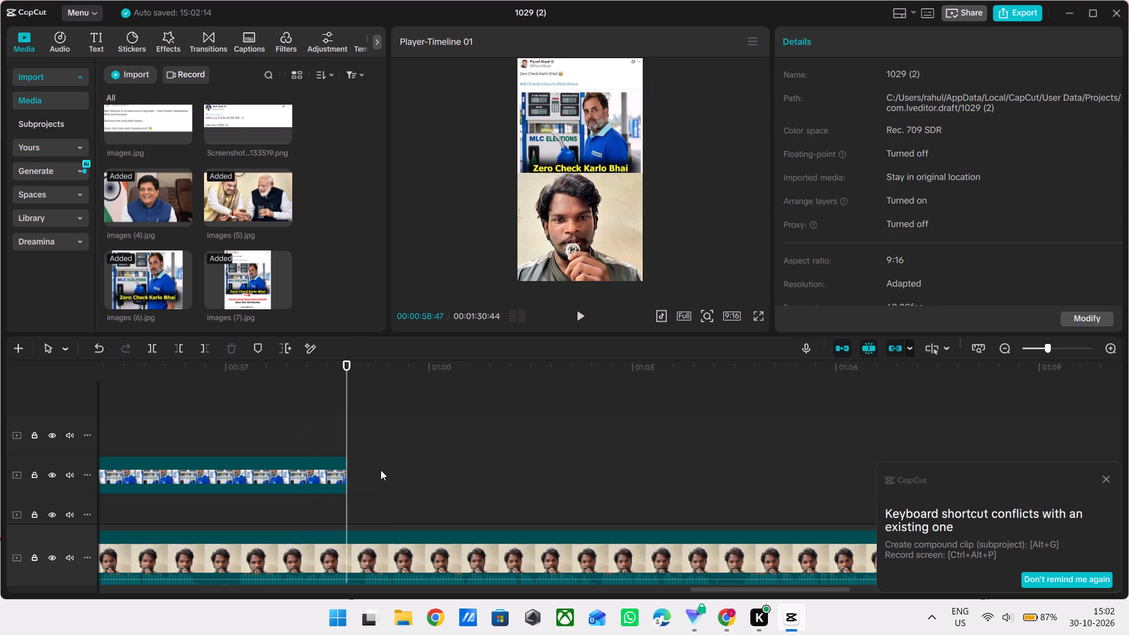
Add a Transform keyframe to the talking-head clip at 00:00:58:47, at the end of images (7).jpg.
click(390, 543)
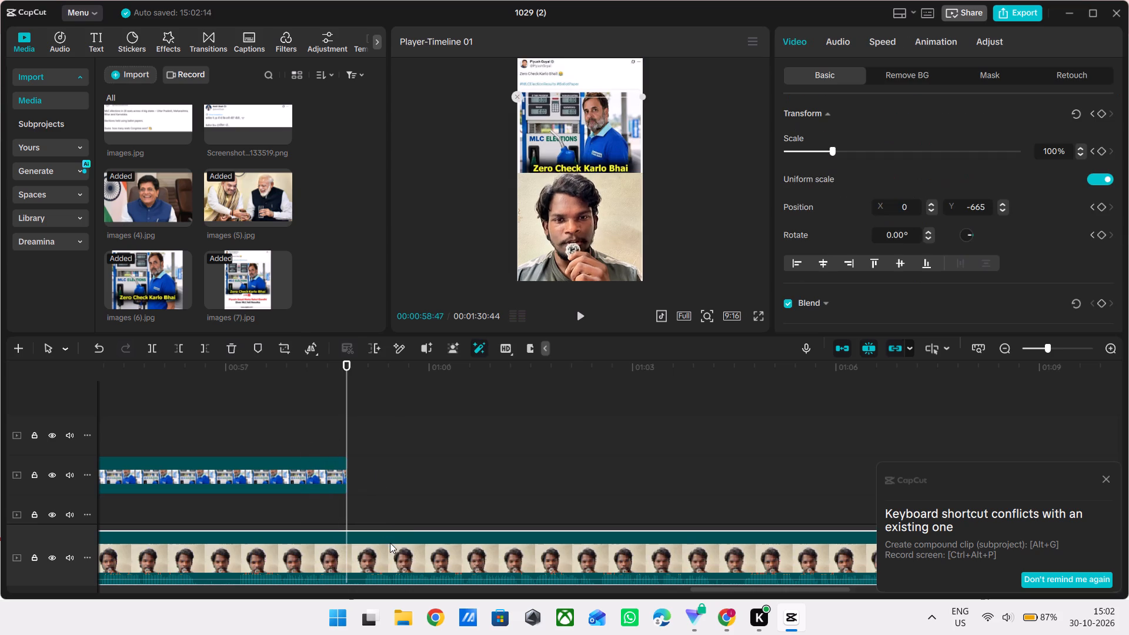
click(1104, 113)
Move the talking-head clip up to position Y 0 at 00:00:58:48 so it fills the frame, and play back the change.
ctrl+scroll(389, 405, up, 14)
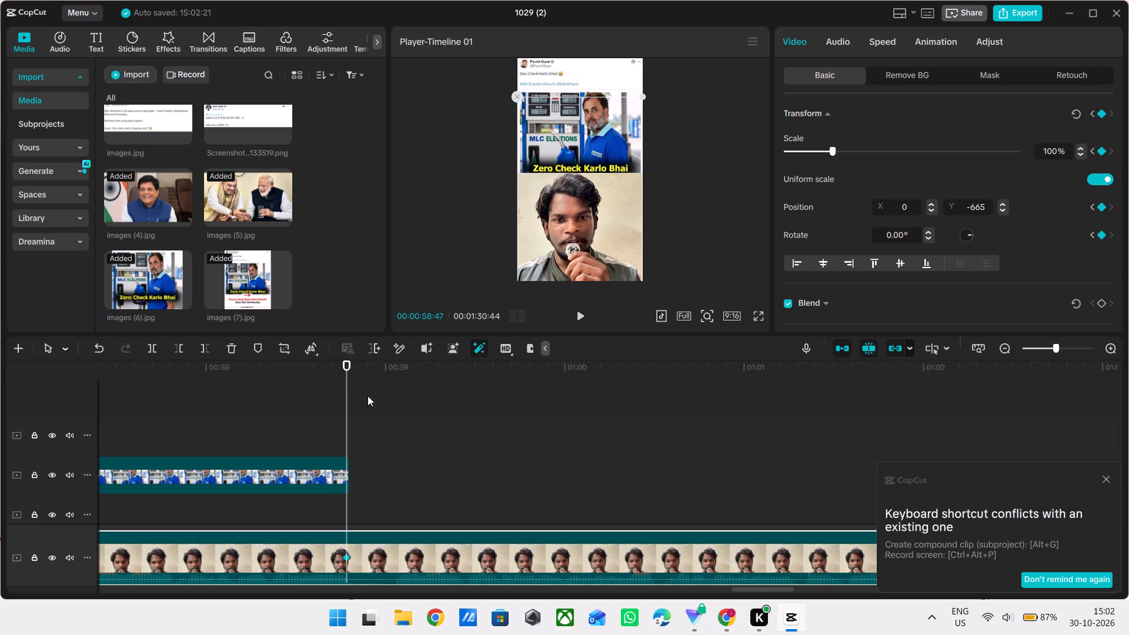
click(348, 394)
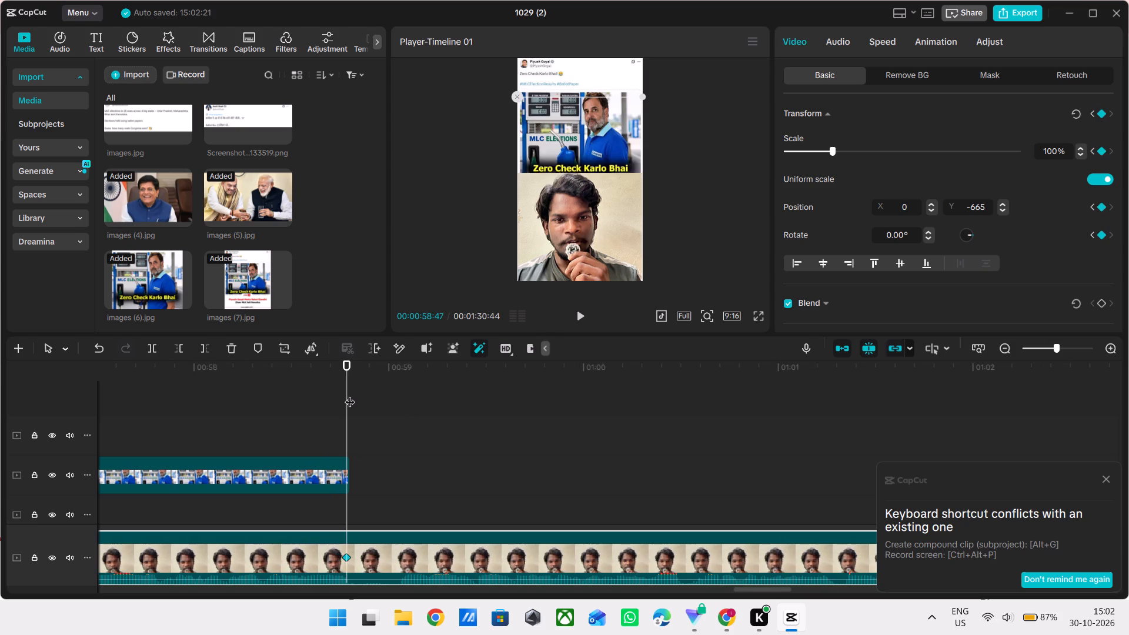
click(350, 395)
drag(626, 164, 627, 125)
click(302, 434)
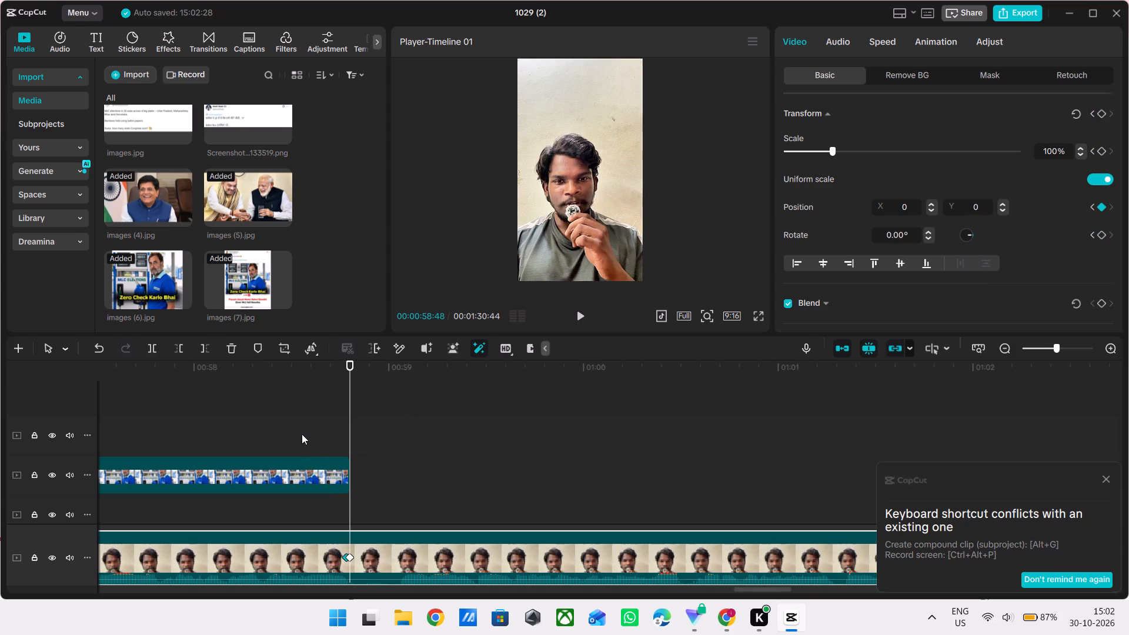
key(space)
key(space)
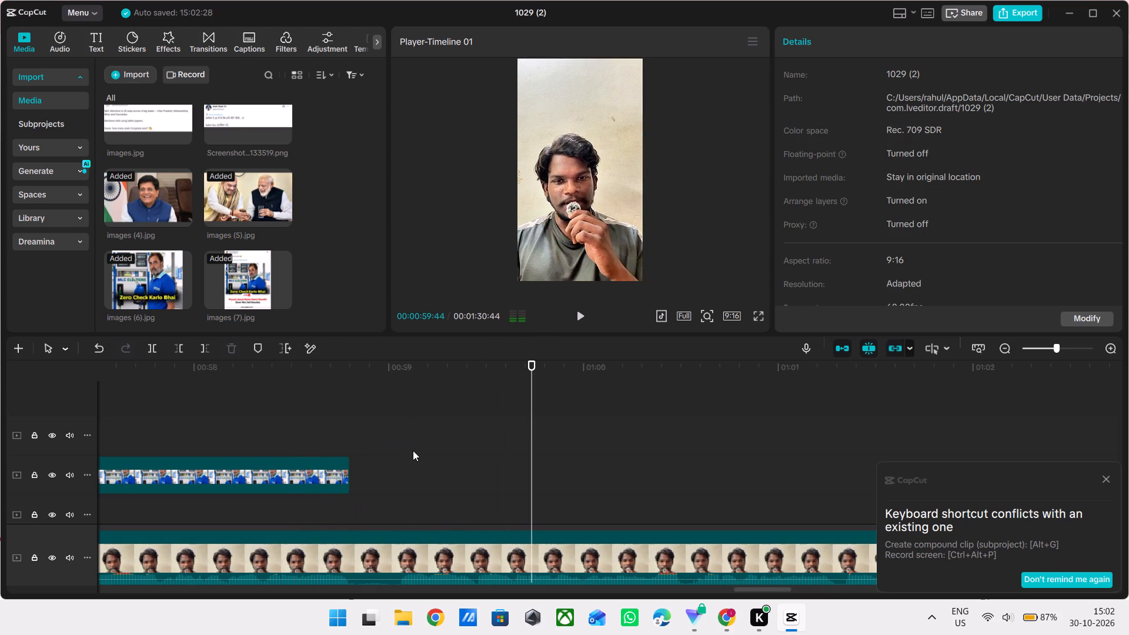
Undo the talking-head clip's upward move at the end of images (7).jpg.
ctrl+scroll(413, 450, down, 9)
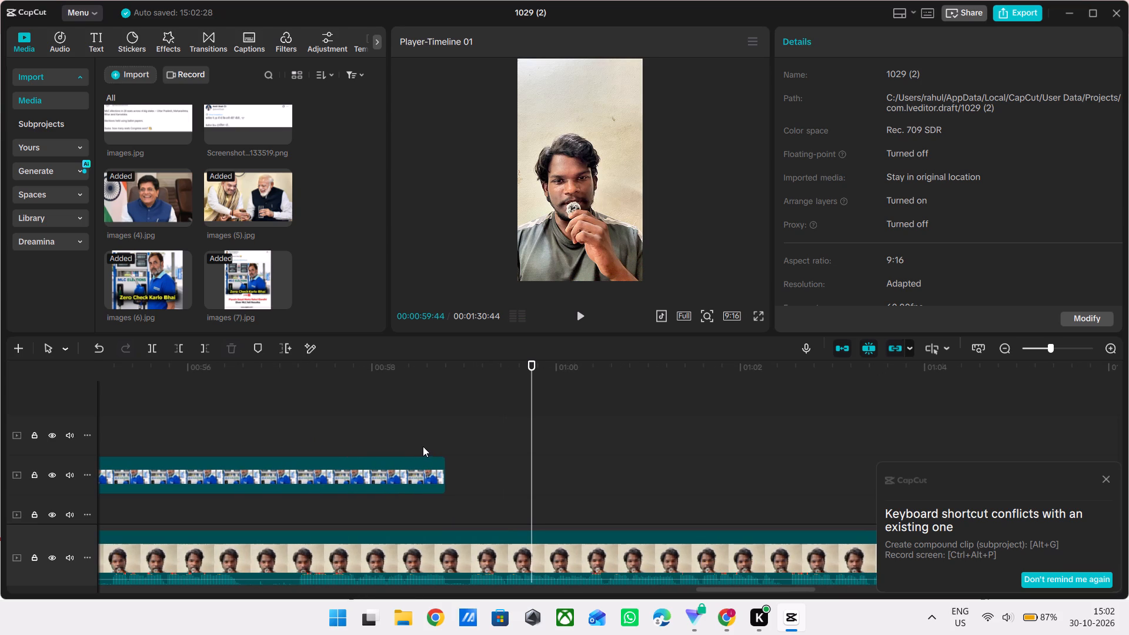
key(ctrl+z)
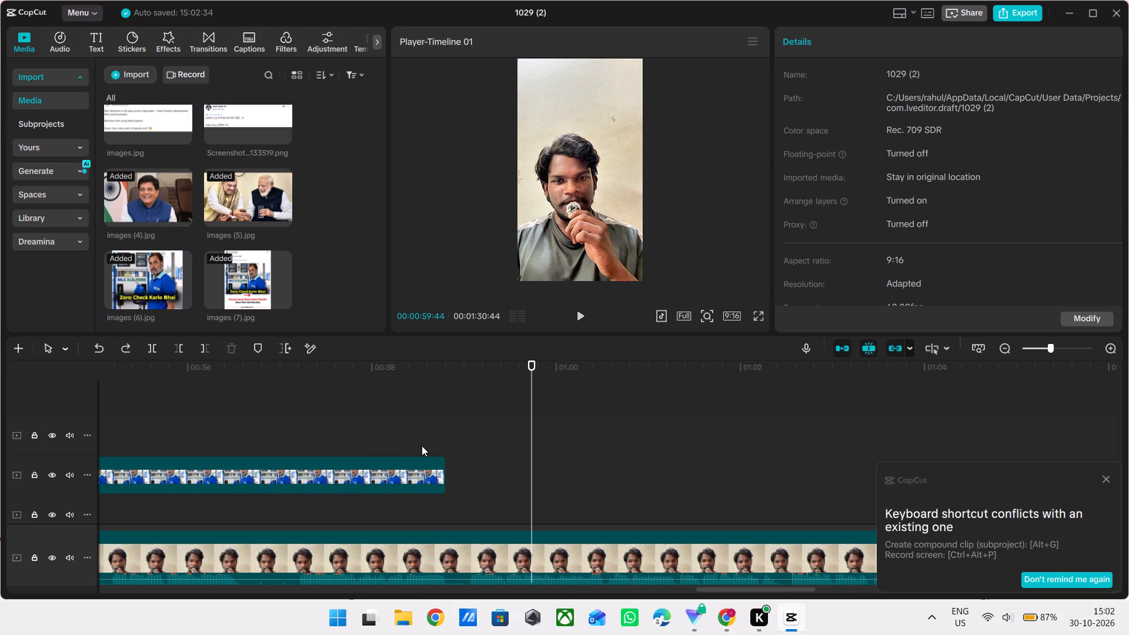
Undo the talking-head clip's Transform keyframe at the overlay's end and add one at 00:00:58:43 instead.
double_click(419, 440)
drag(419, 440, 431, 443)
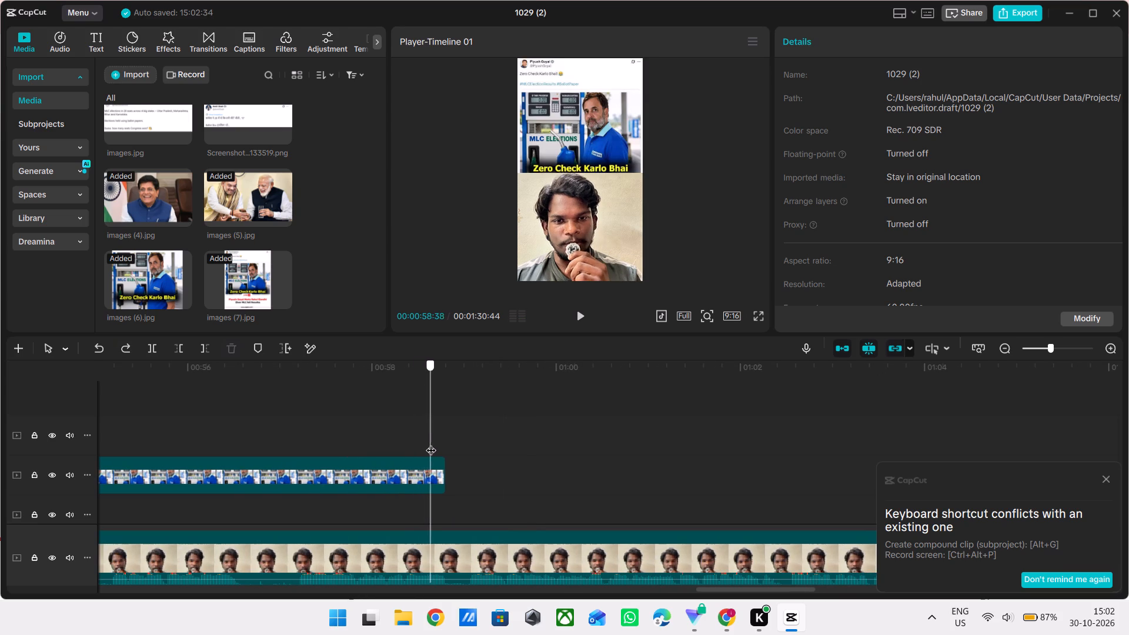
drag(431, 443, 437, 444)
click(486, 575)
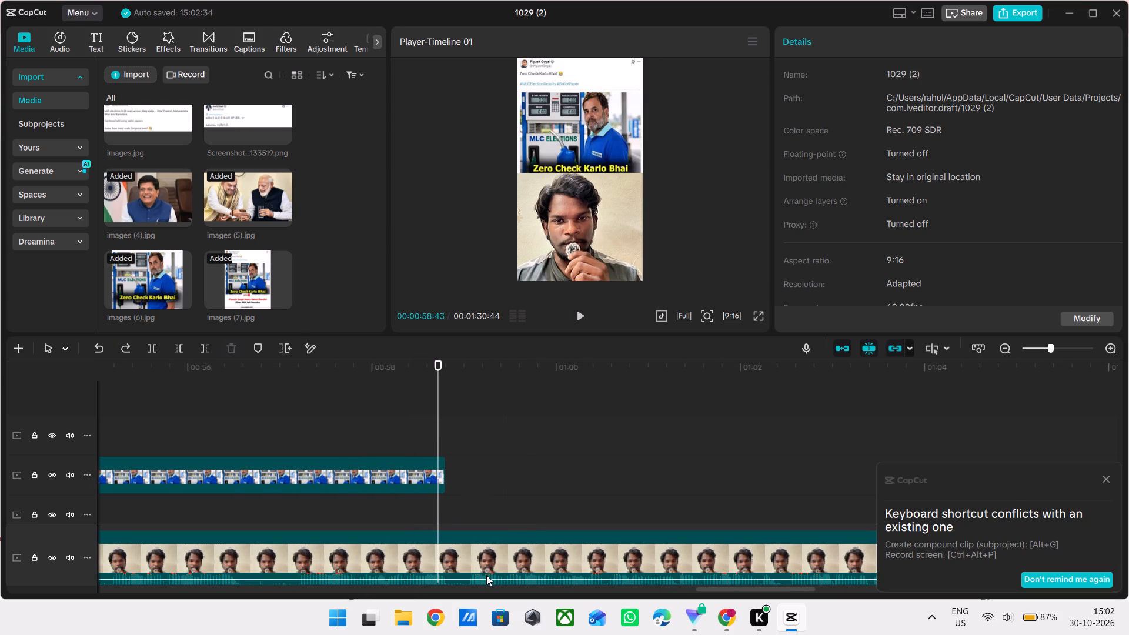
key(ctrl+z)
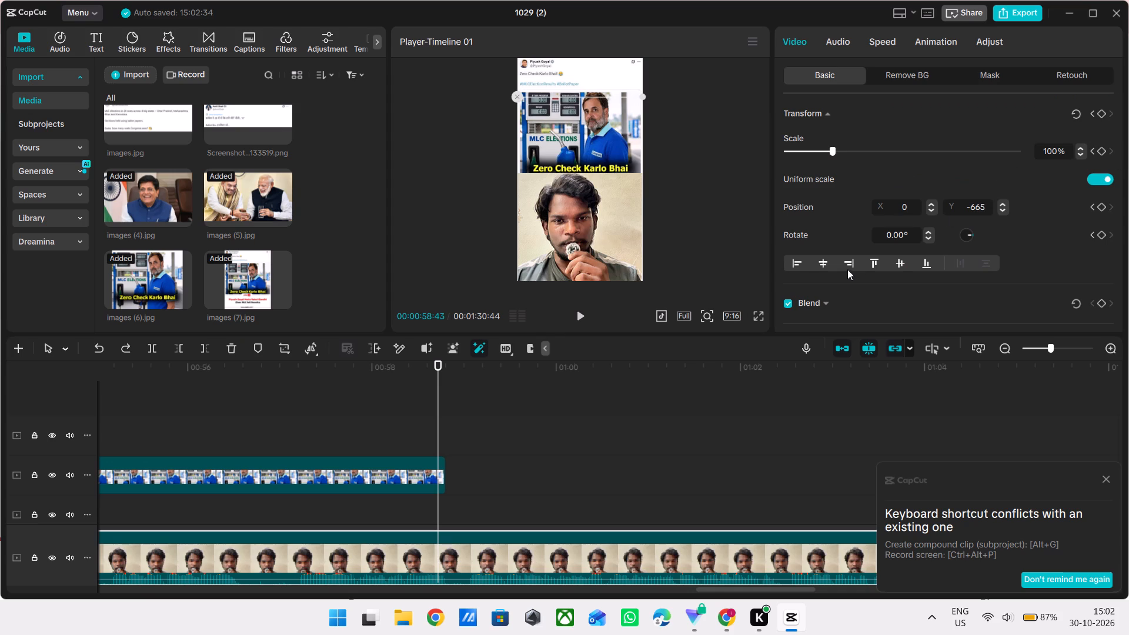
click(1102, 110)
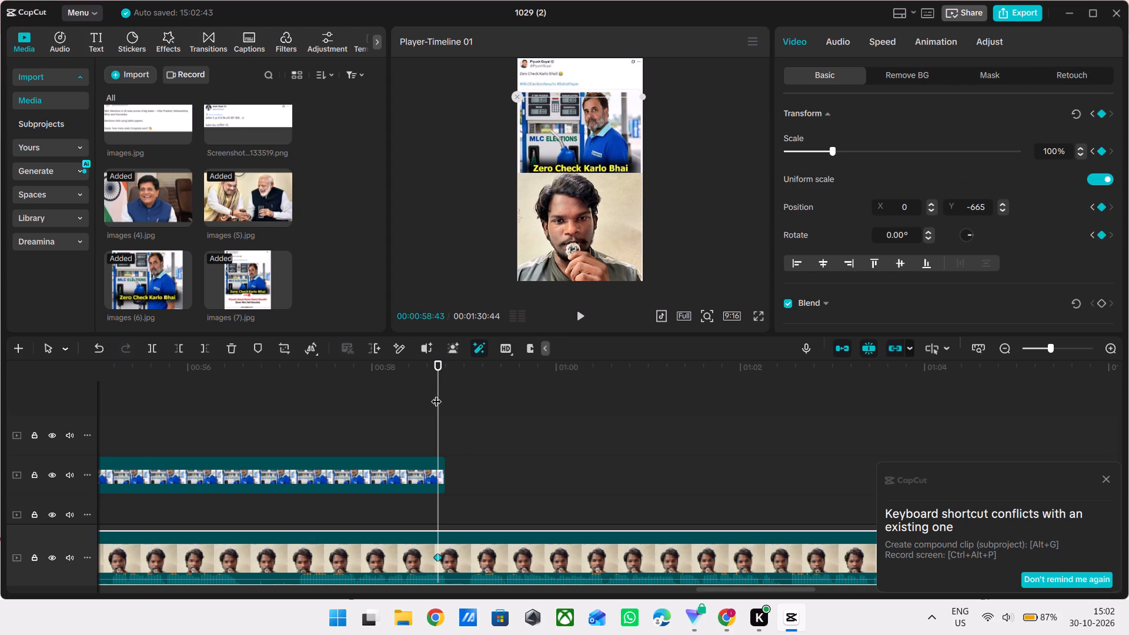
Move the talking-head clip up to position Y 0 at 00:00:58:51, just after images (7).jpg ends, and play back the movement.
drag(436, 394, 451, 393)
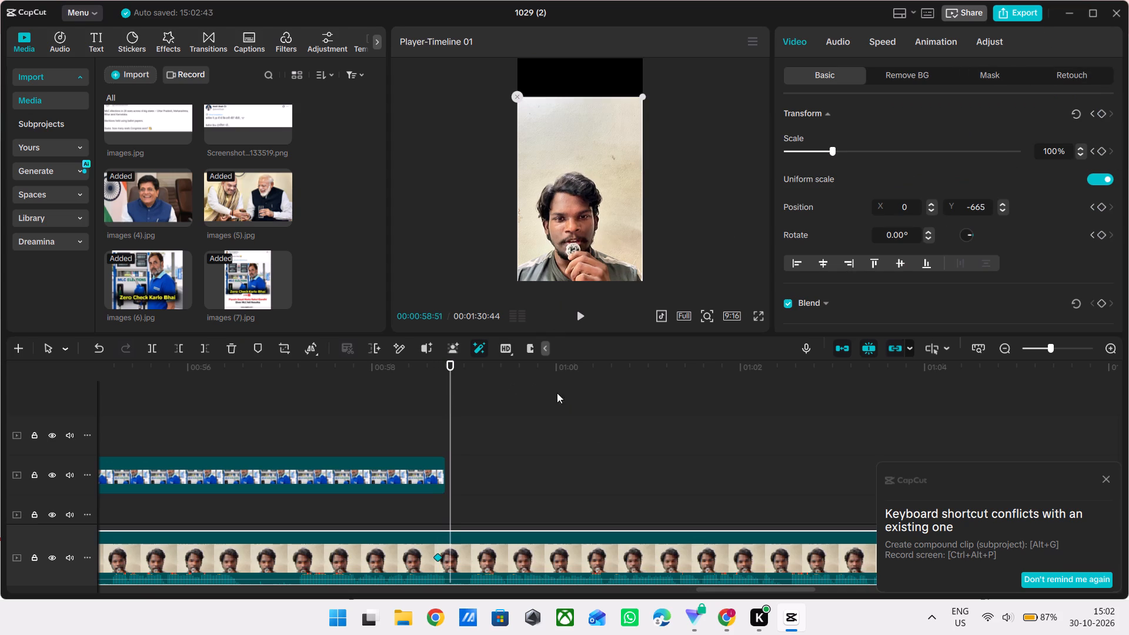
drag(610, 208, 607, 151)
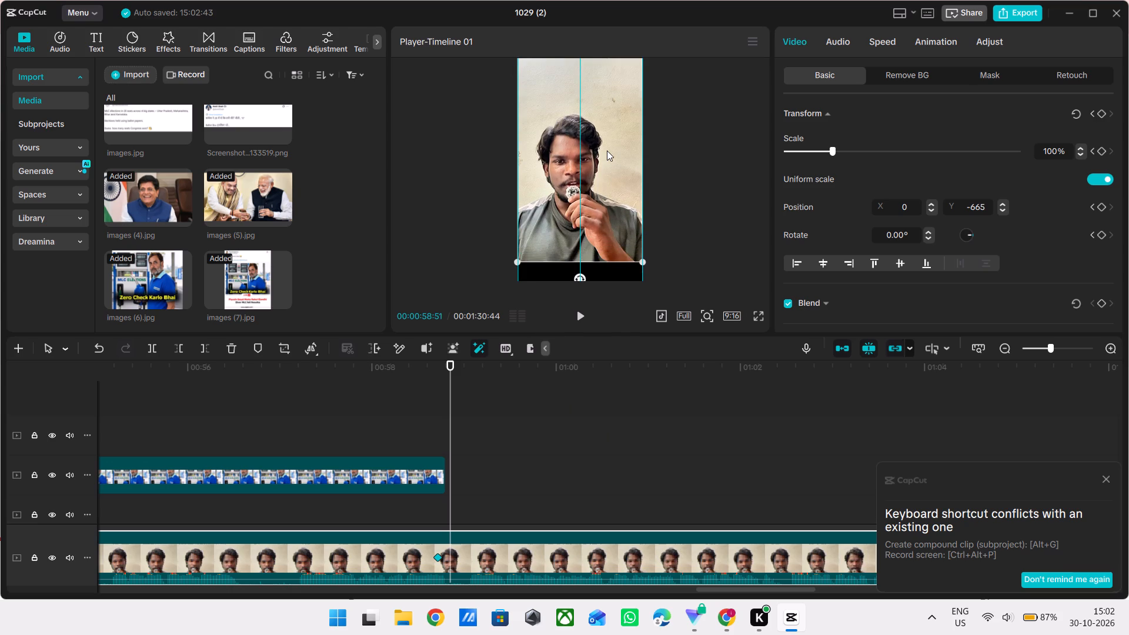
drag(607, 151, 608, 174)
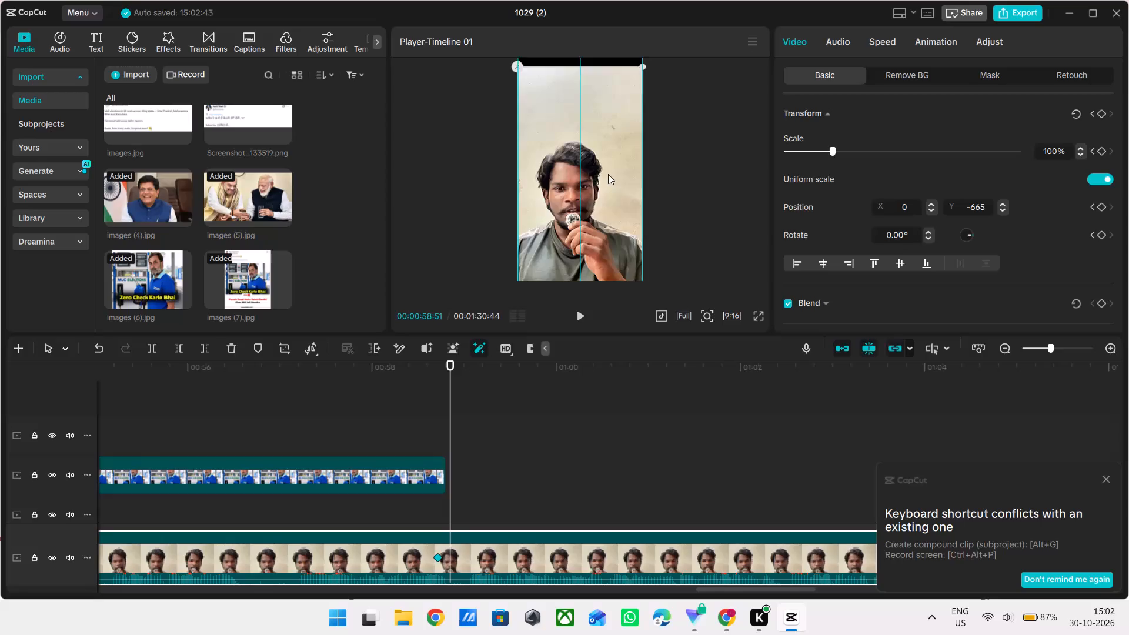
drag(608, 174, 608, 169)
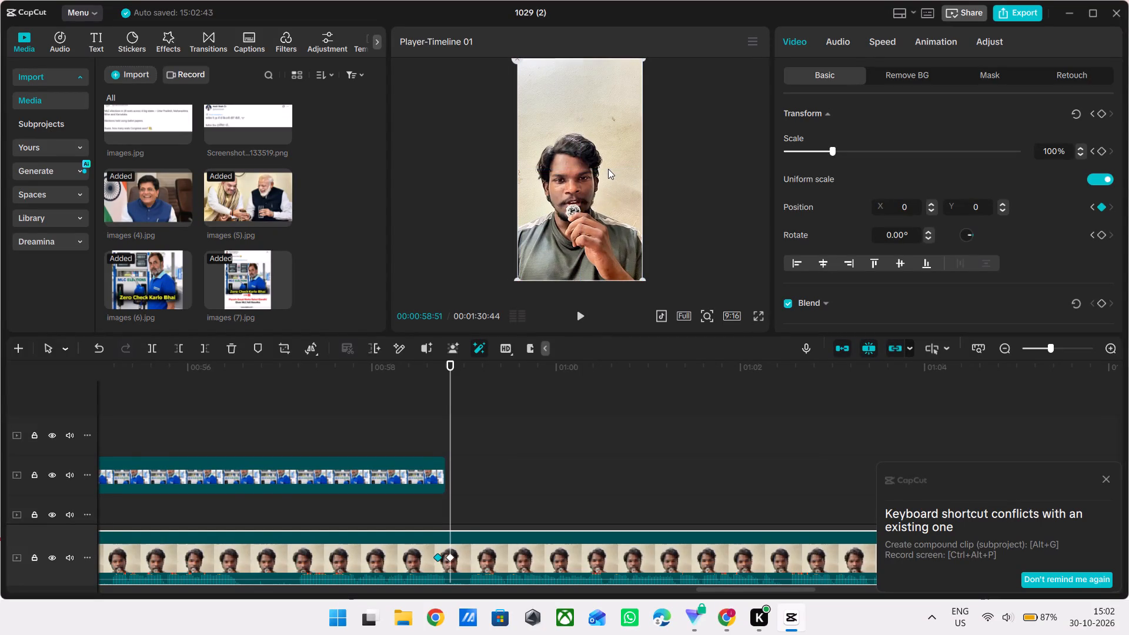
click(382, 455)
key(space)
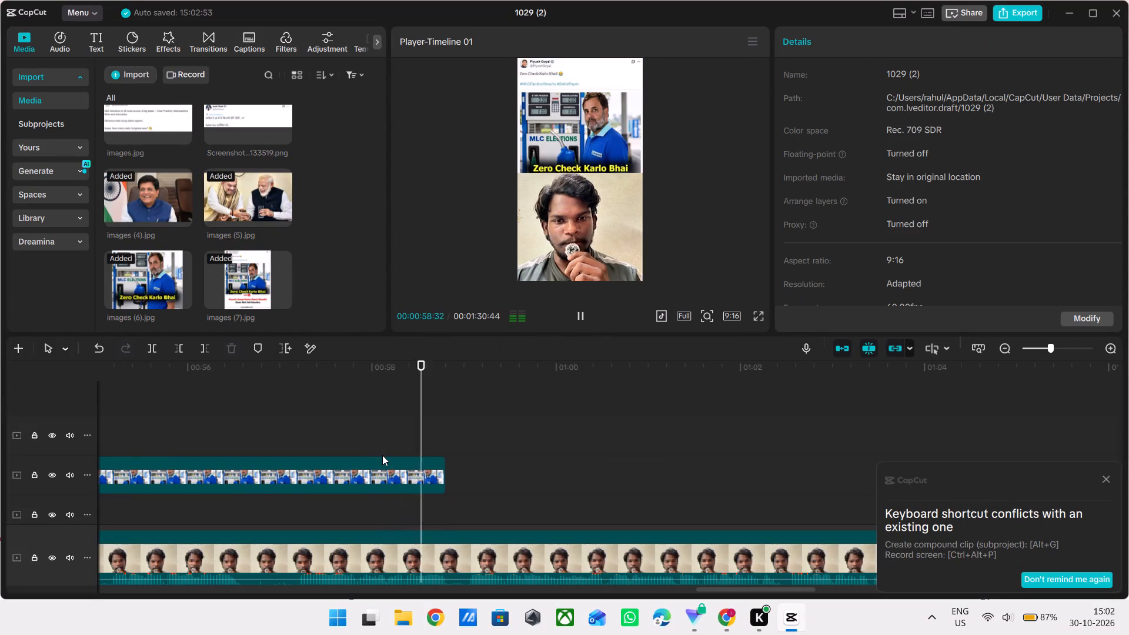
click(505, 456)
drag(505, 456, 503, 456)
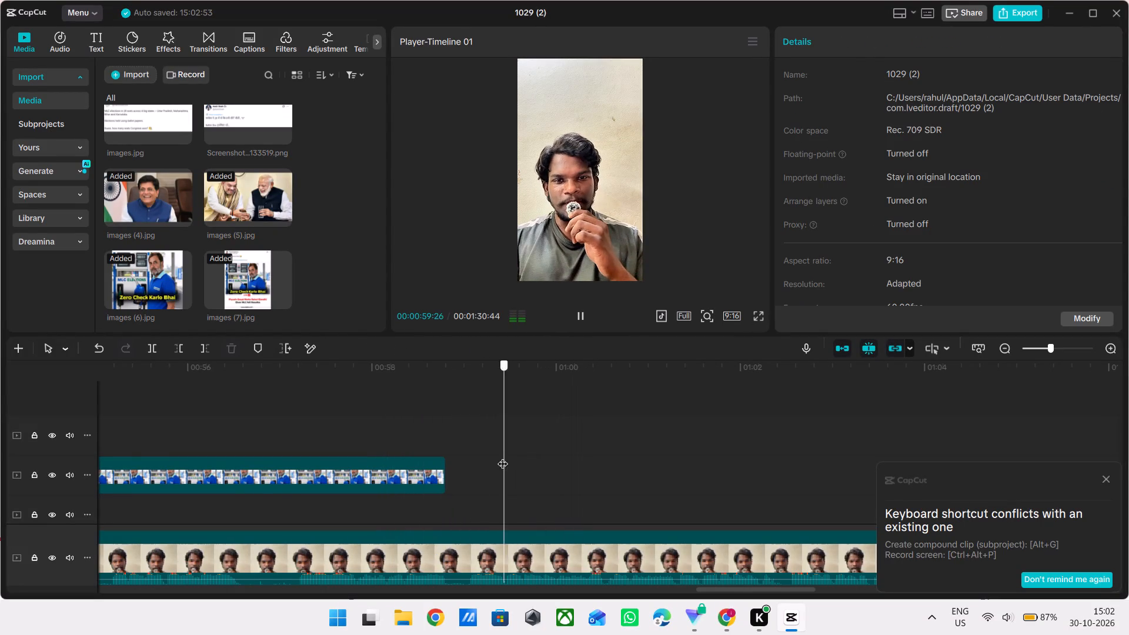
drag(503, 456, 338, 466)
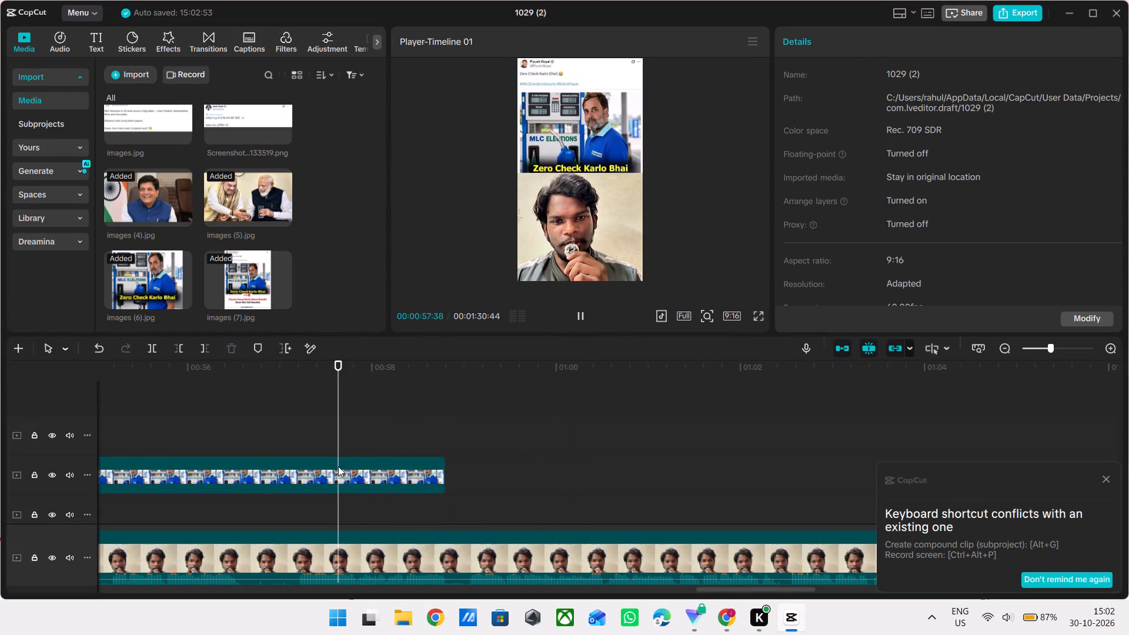
Undo the talking-head clip's last upward move and check the frame just after images (7).jpg ends.
key(ctrl+z)
double_click(470, 402)
drag(470, 402, 457, 408)
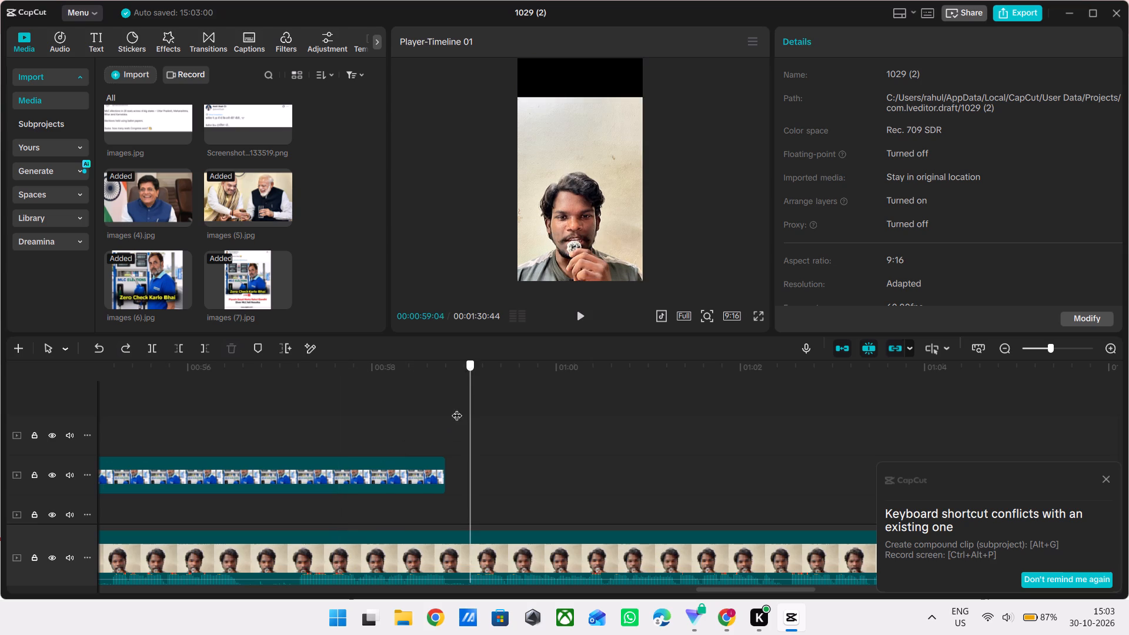
Play the video from its beginning to review the opening images (1).jpg and images.jpg overlays.
drag(457, 408, 42, 357)
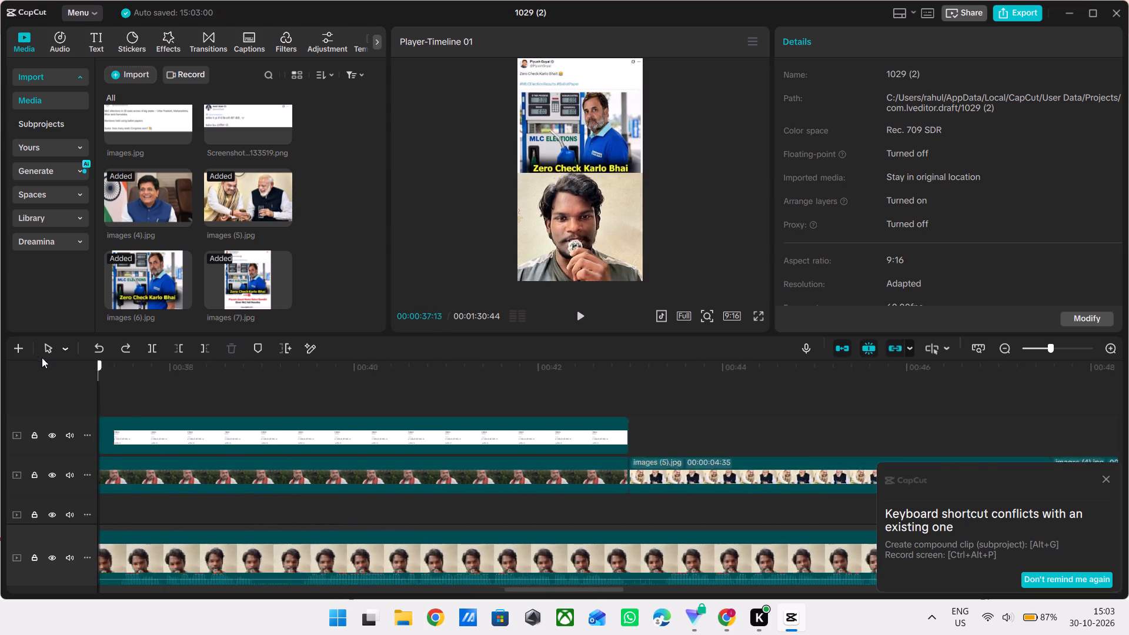
drag(42, 357, 0, 454)
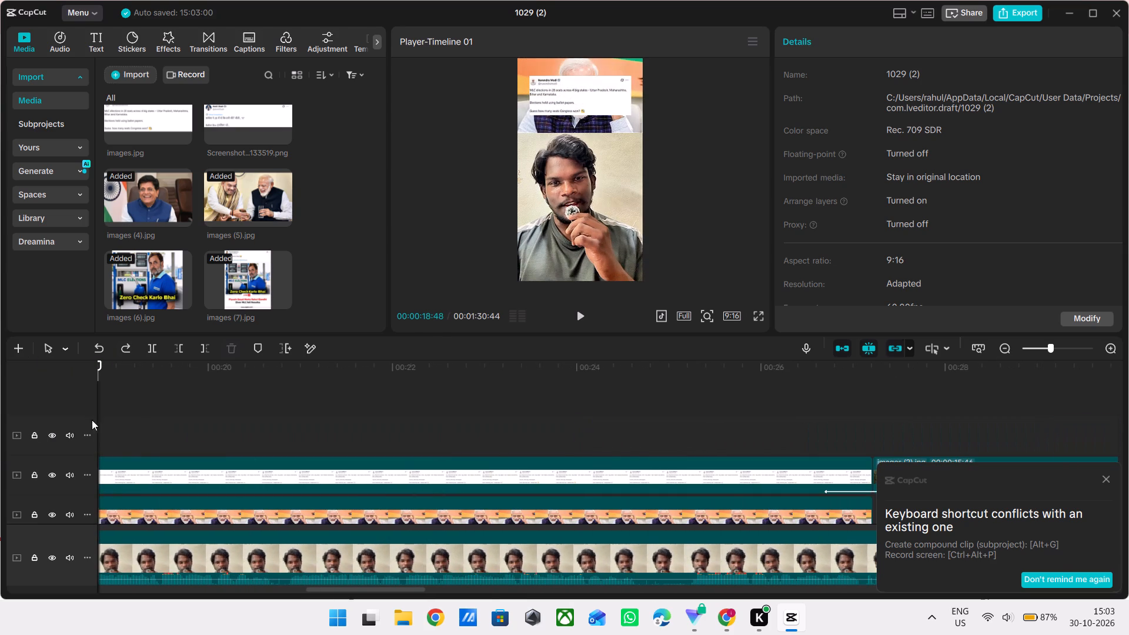
double_click(239, 399)
drag(239, 399, 0, 456)
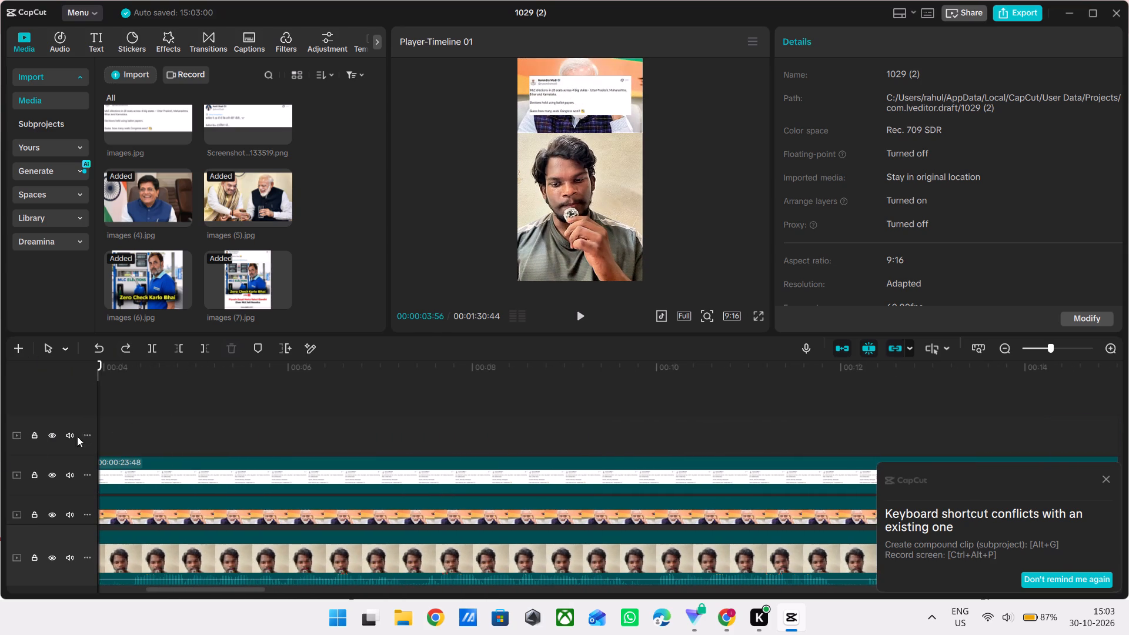
double_click(165, 425)
drag(165, 425, 1, 484)
key(space)
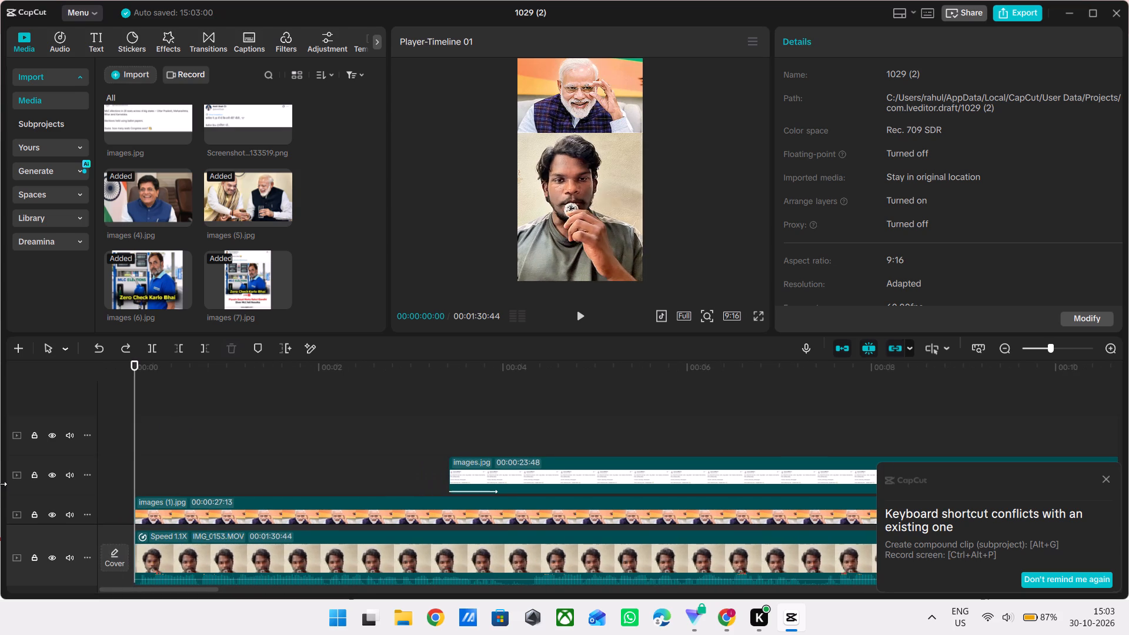
ctrl+scroll(376, 463, down, 11)
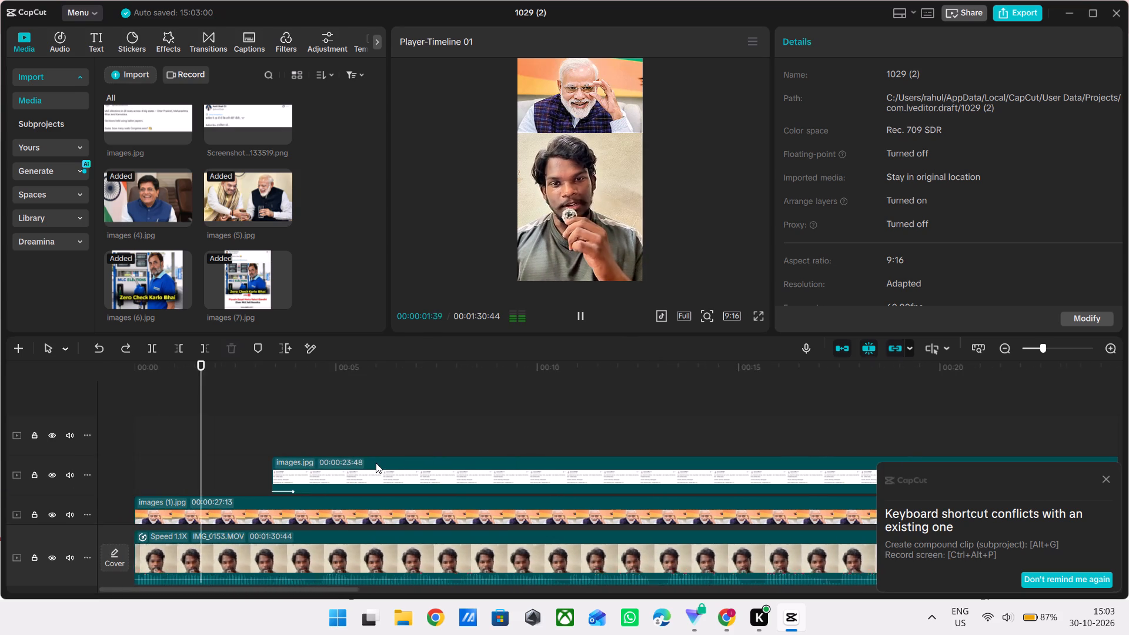
ctrl+scroll(376, 463, down, 7)
scroll(376, 463, up, 3)
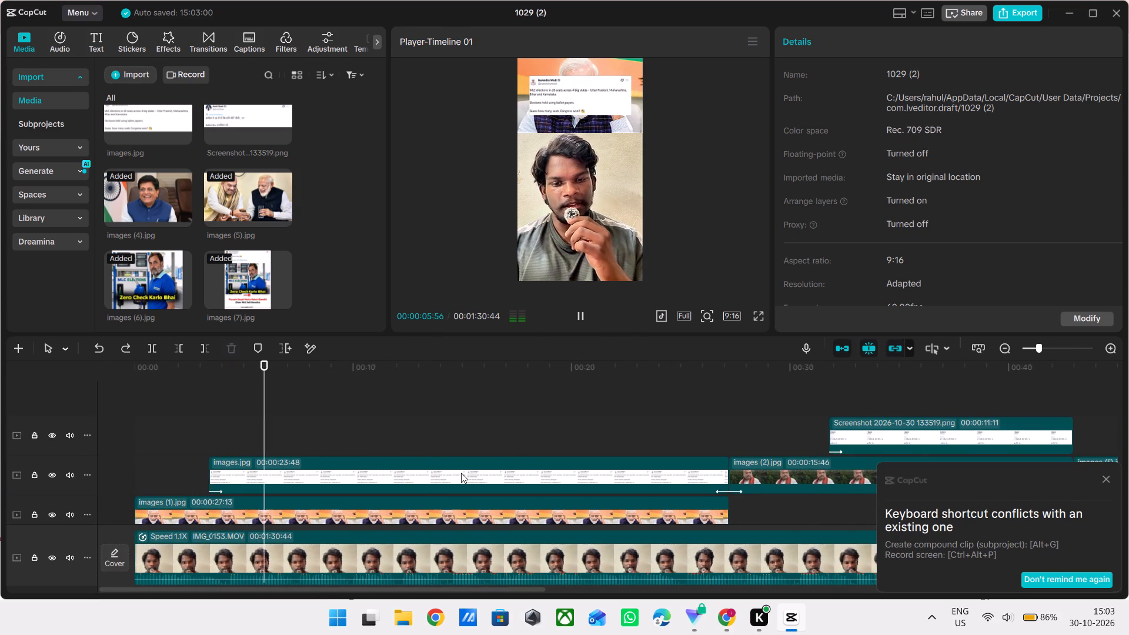
ctrl+scroll(696, 420, down, 6)
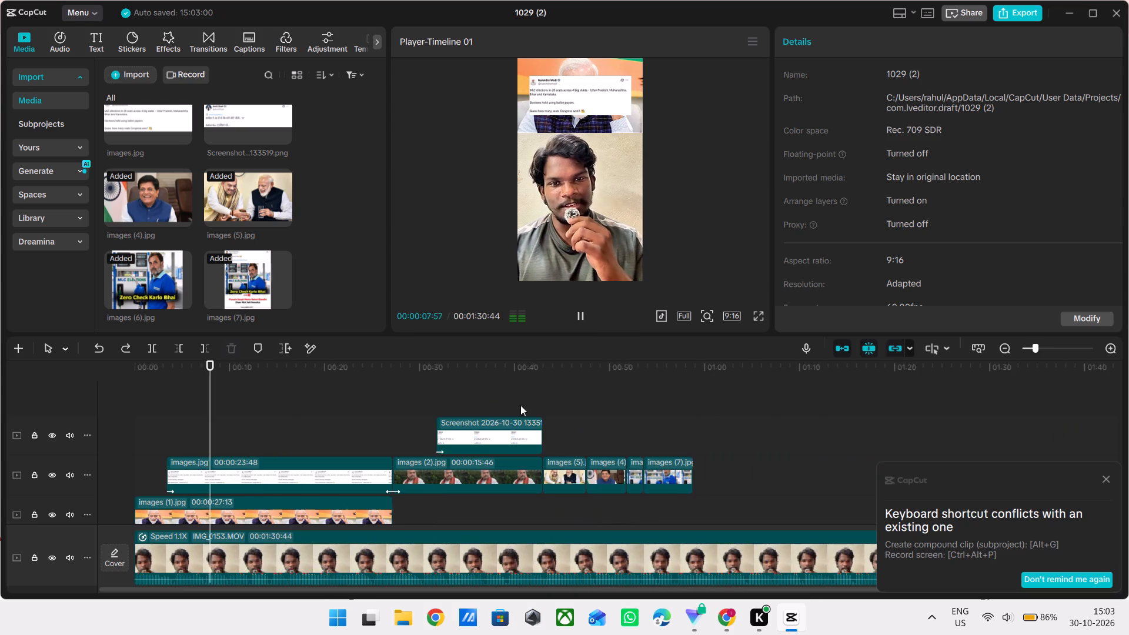
Play the images (6).jpg and images (7).jpg section in full screen to review the speaker's shift below the tweet image.
click(414, 375)
drag(414, 375, 623, 359)
key(space)
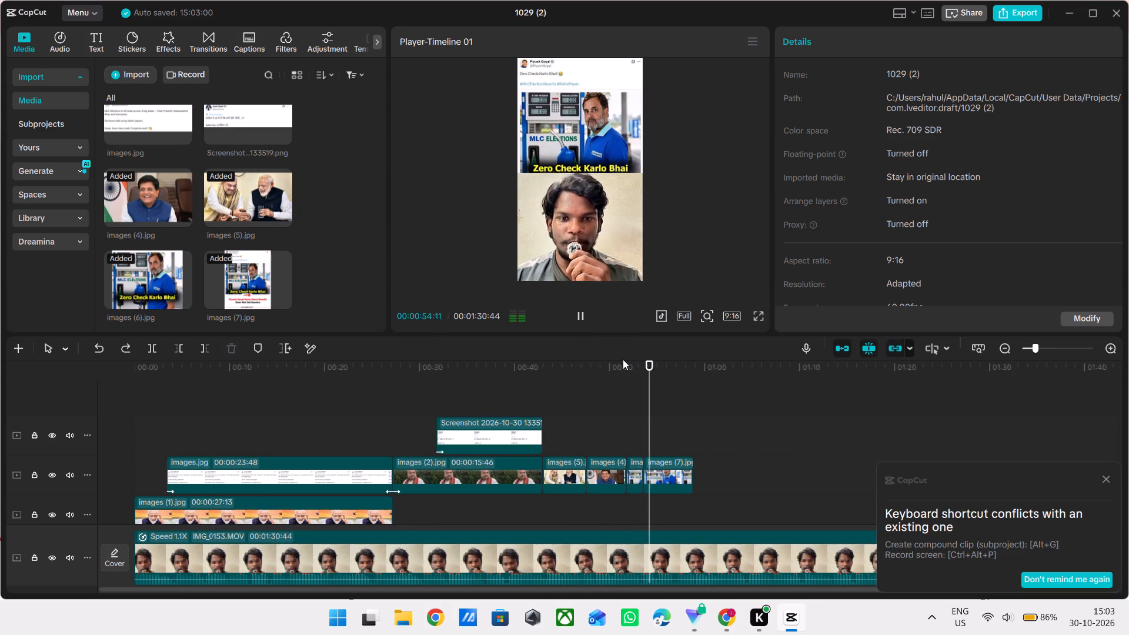
click(646, 415)
drag(646, 415, 627, 415)
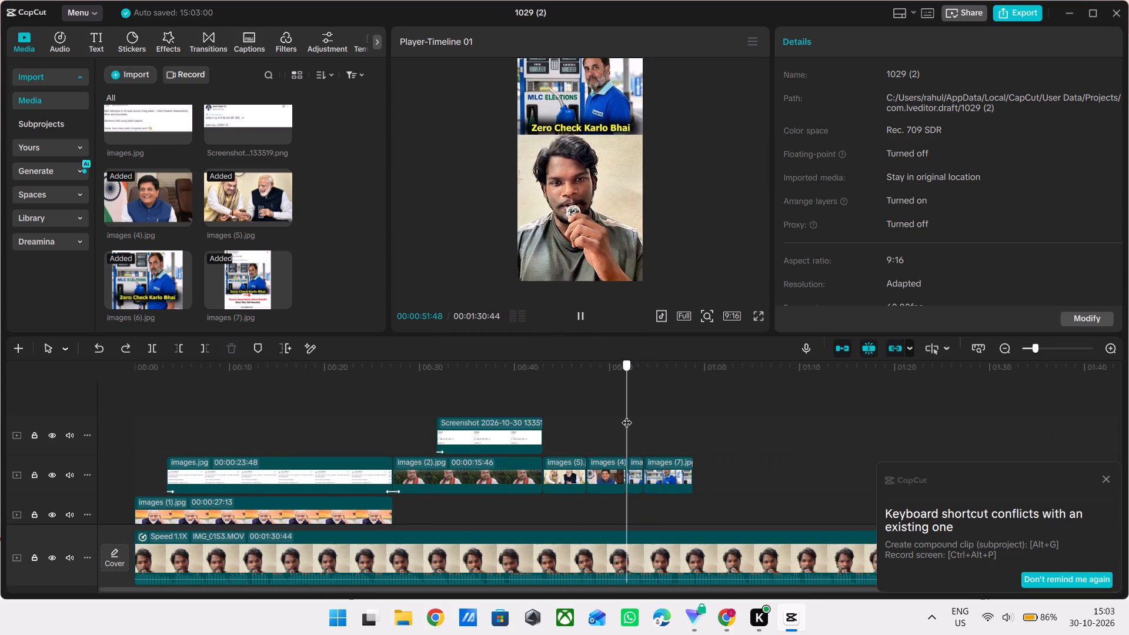
drag(627, 415, 628, 415)
key(space)
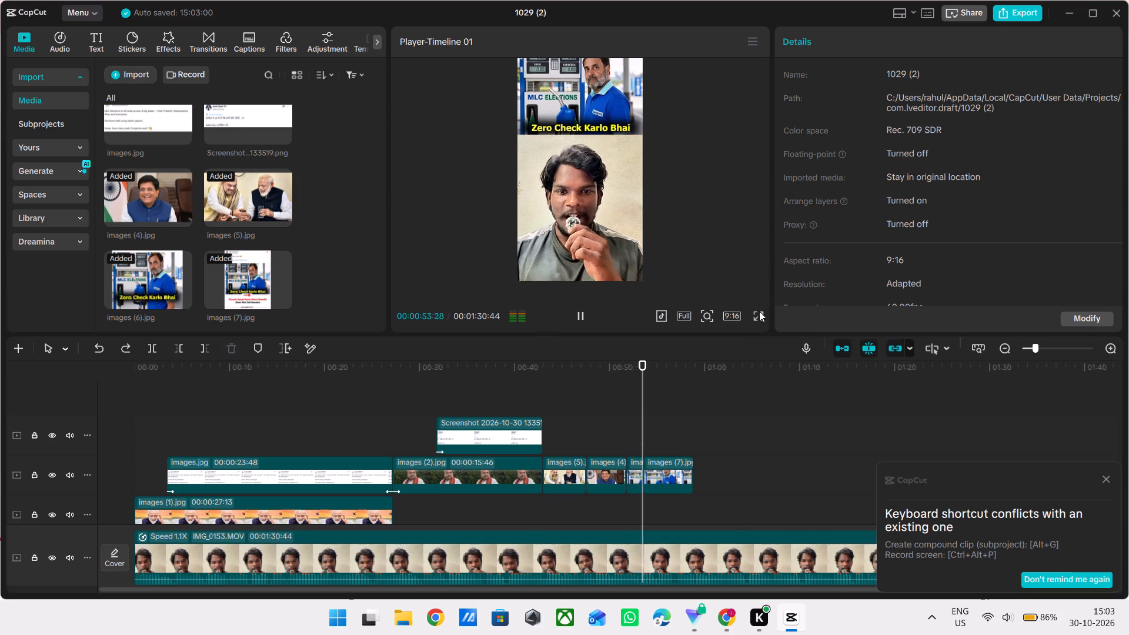
click(759, 311)
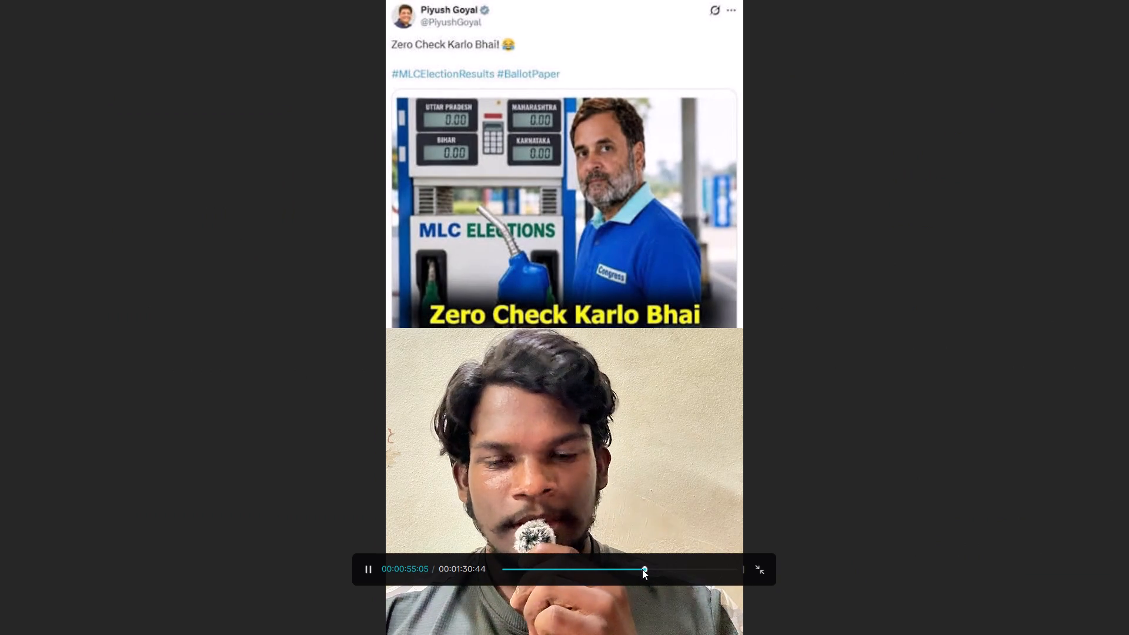
click(642, 569)
click(630, 570)
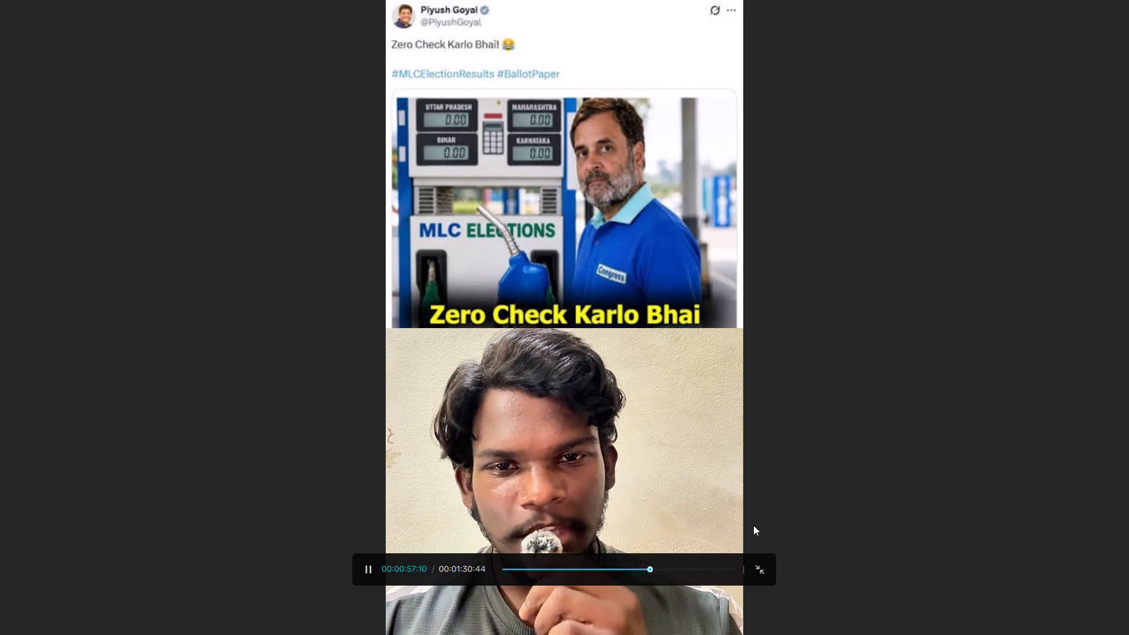
key(Escape)
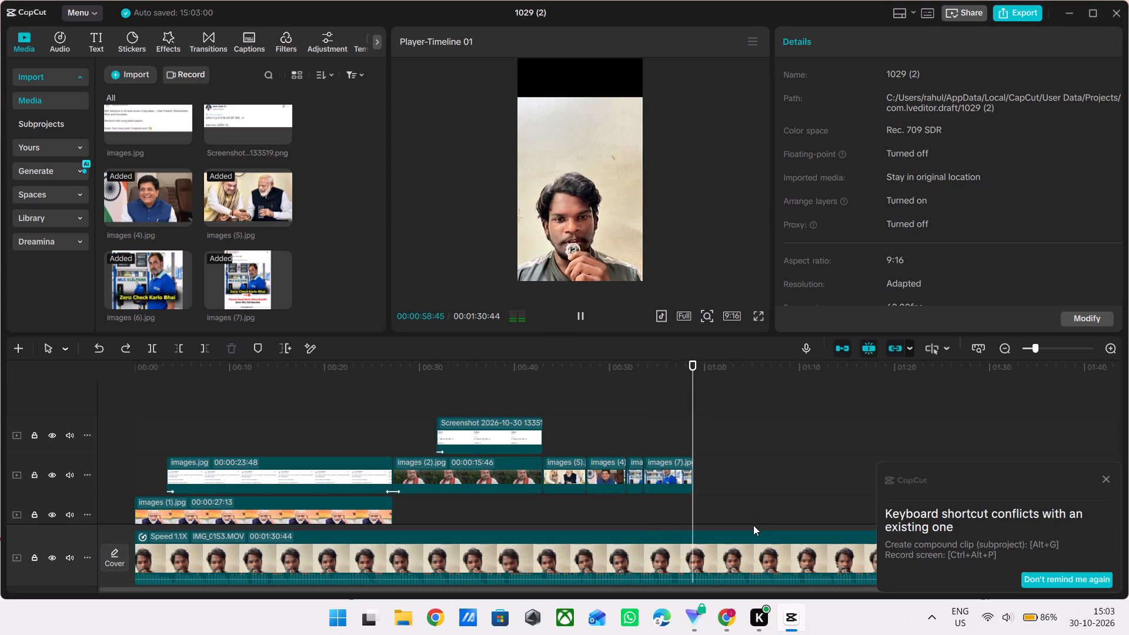
Extend the images (7).jpg overlay to the end of the talking-head clip at 00:01:30:44.
ctrl+scroll(741, 510, up, 11)
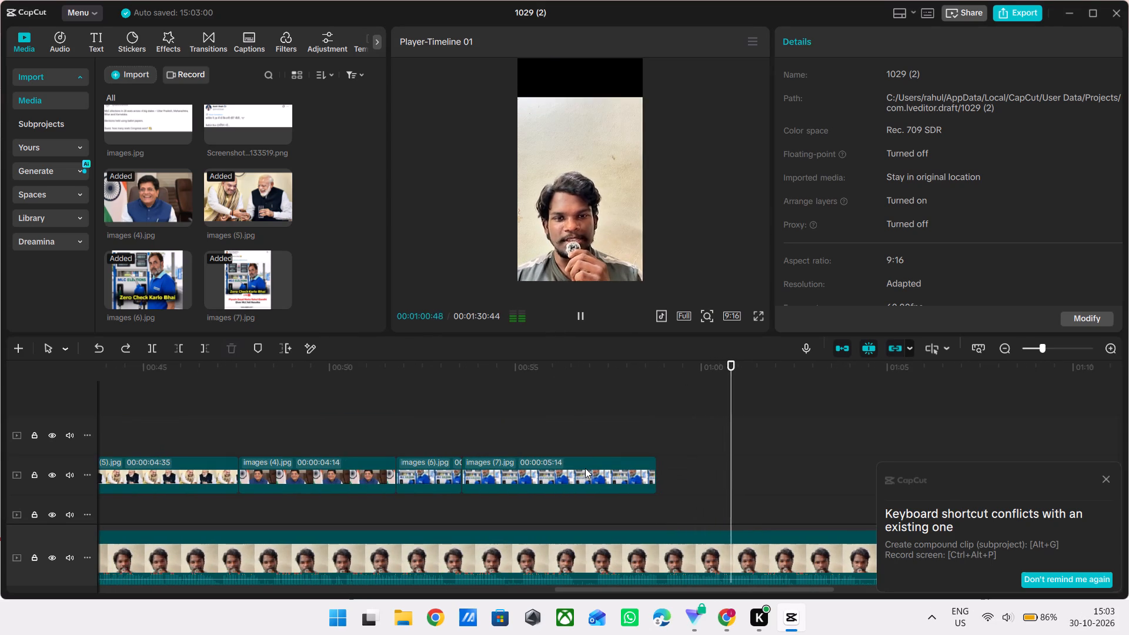
double_click(597, 410)
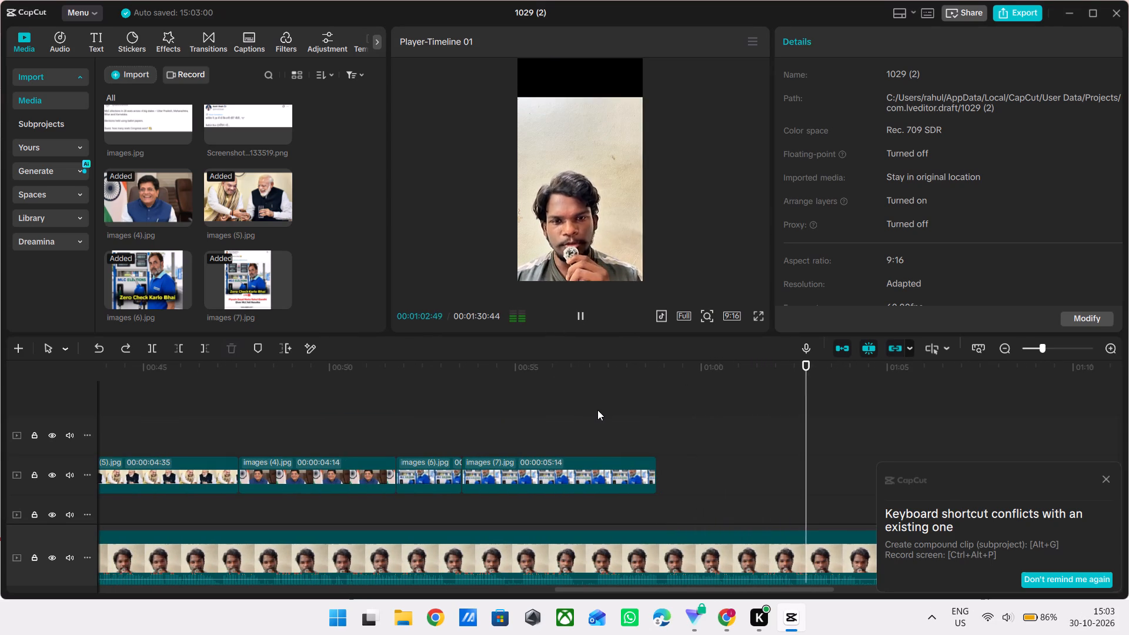
drag(597, 410, 613, 464)
ctrl+scroll(622, 473, down, 8)
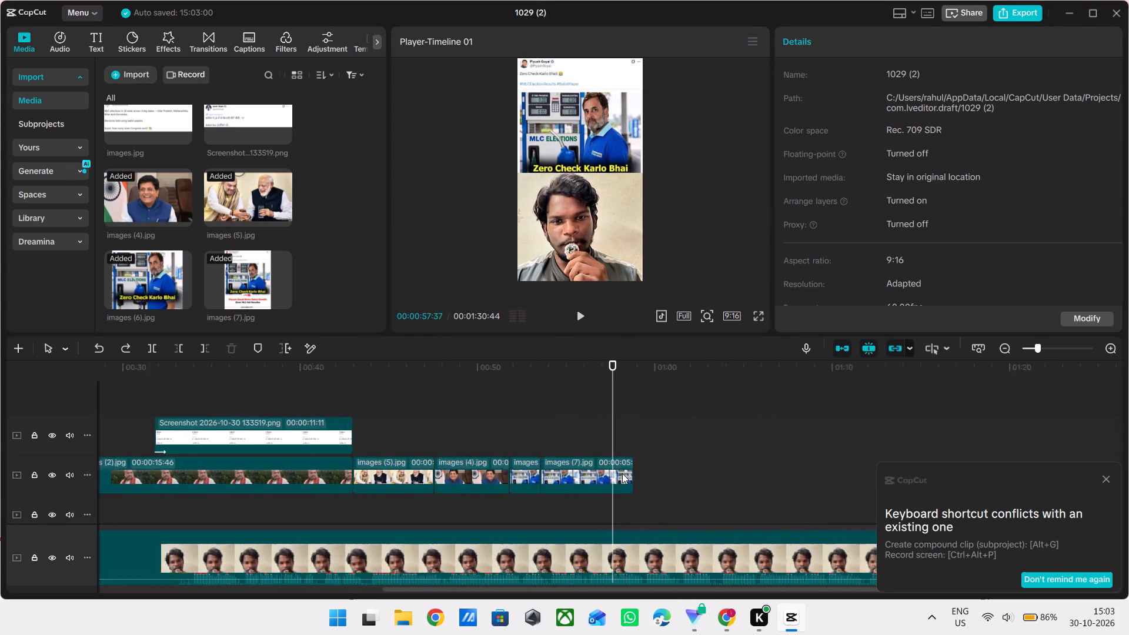
ctrl+scroll(622, 473, down, 6)
scroll(622, 473, left, 1)
click(492, 478)
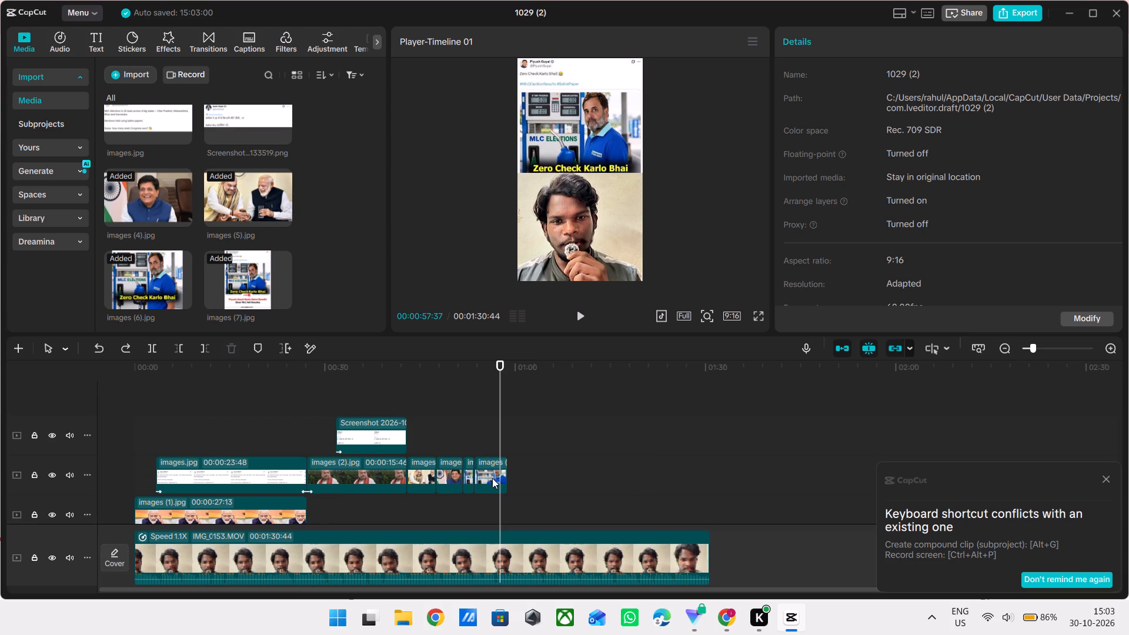
drag(507, 467, 710, 466)
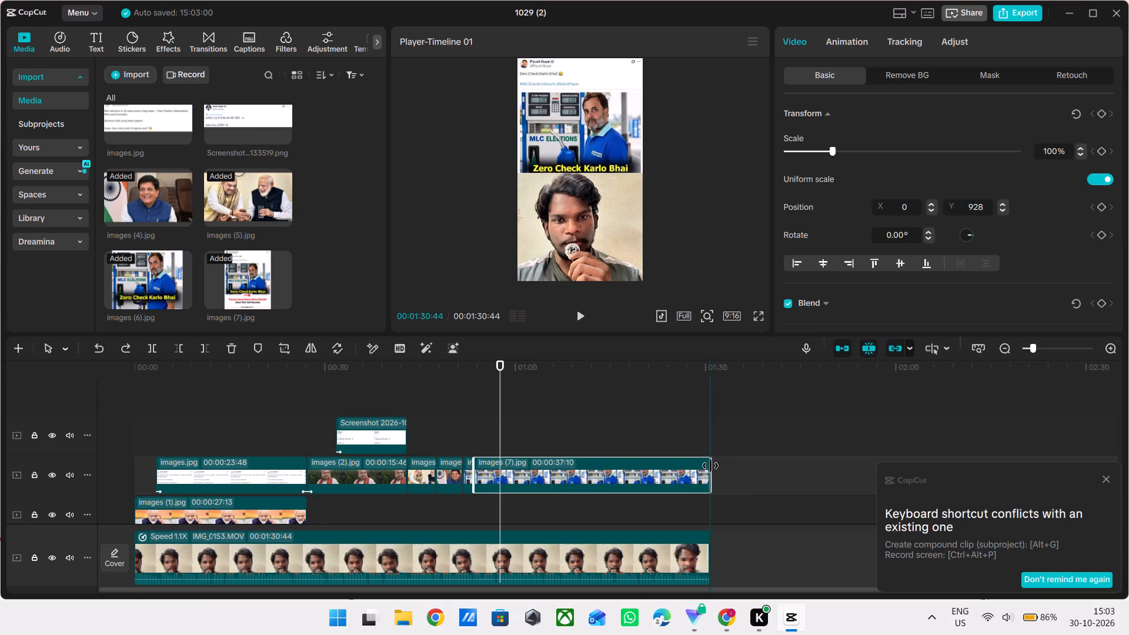
drag(710, 466, 704, 460)
Play the extended images (7).jpg section in full screen, up to about 00:01:26:46.
key(space)
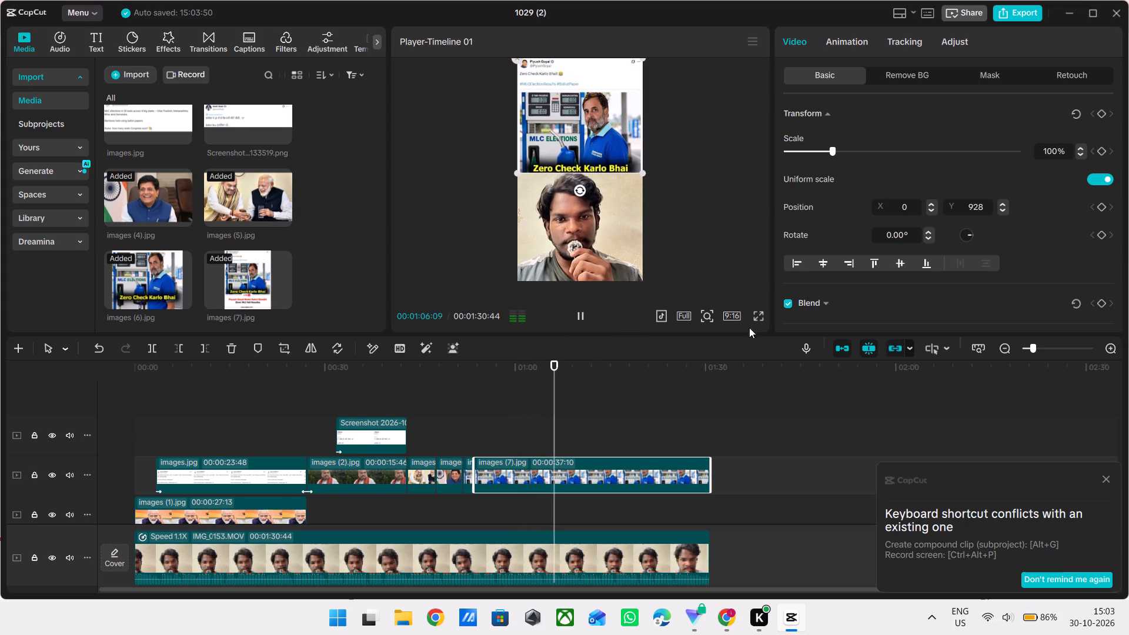
click(761, 314)
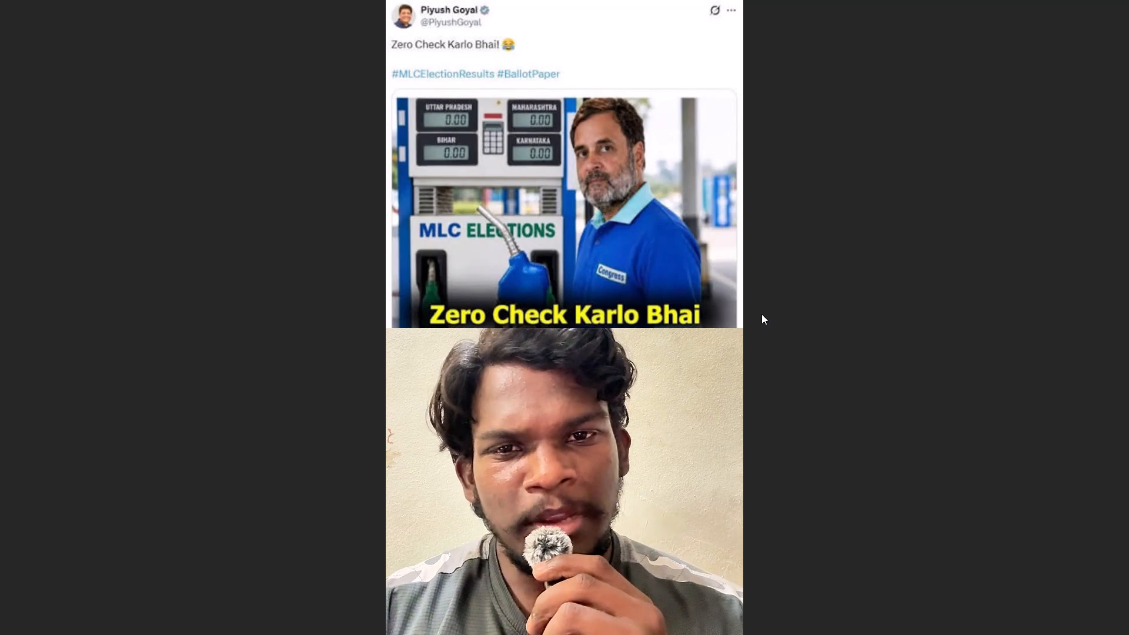
key(Escape)
key(space)
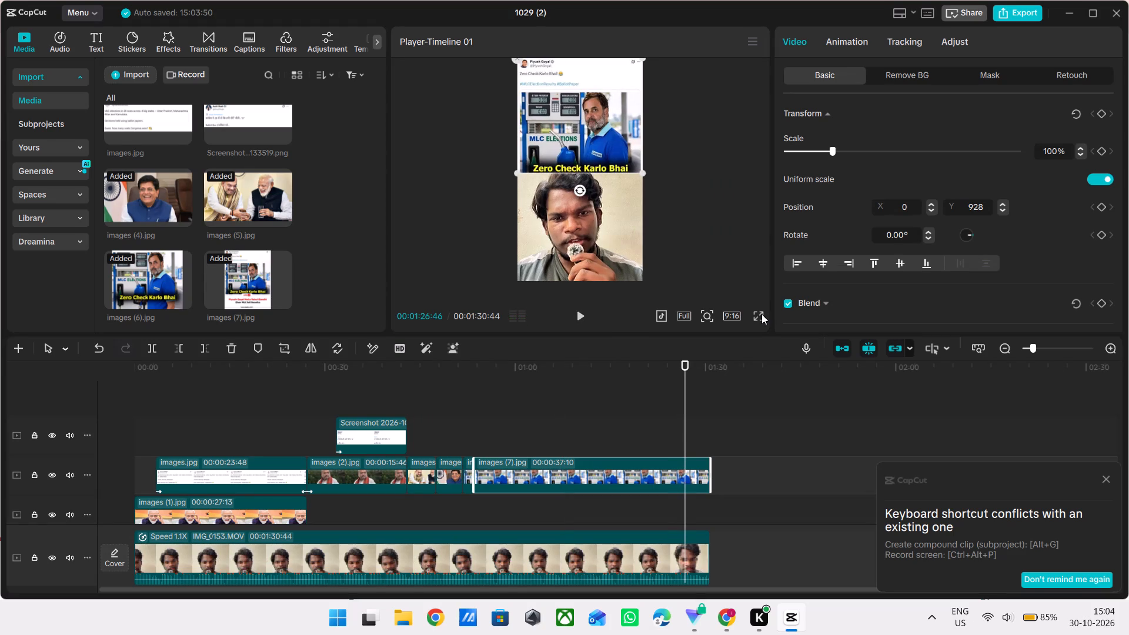
Import the white paper background, the Instagram profile banner effect and the five WhatsApp videos below them from Downloads > INSTA & YT SHORTS.
scroll(241, 183, up, 5)
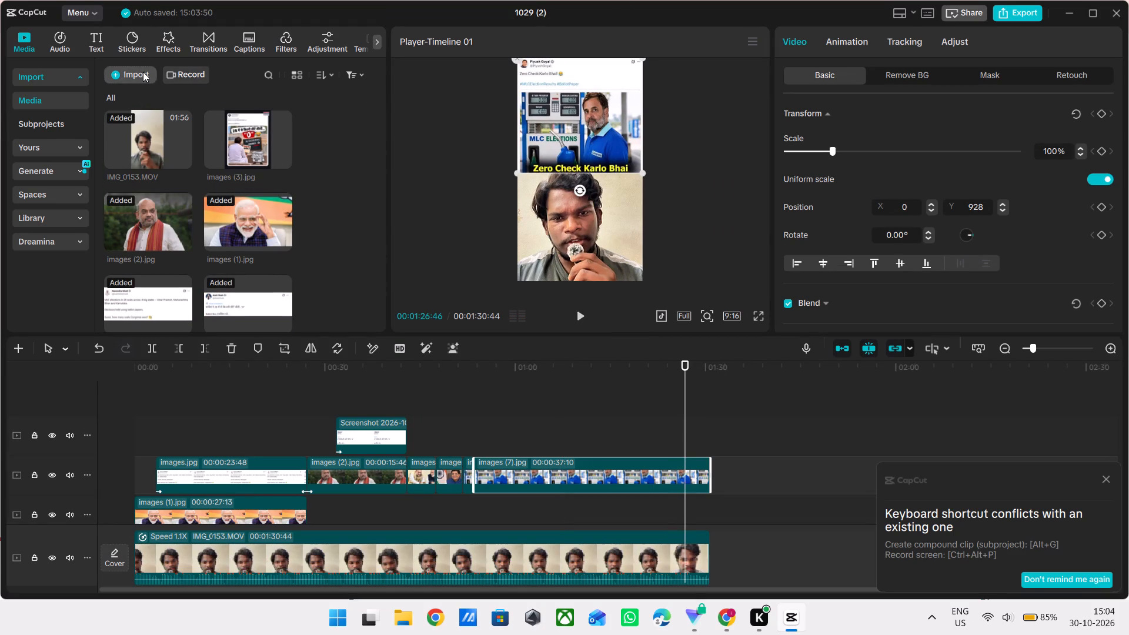
click(143, 72)
click(167, 98)
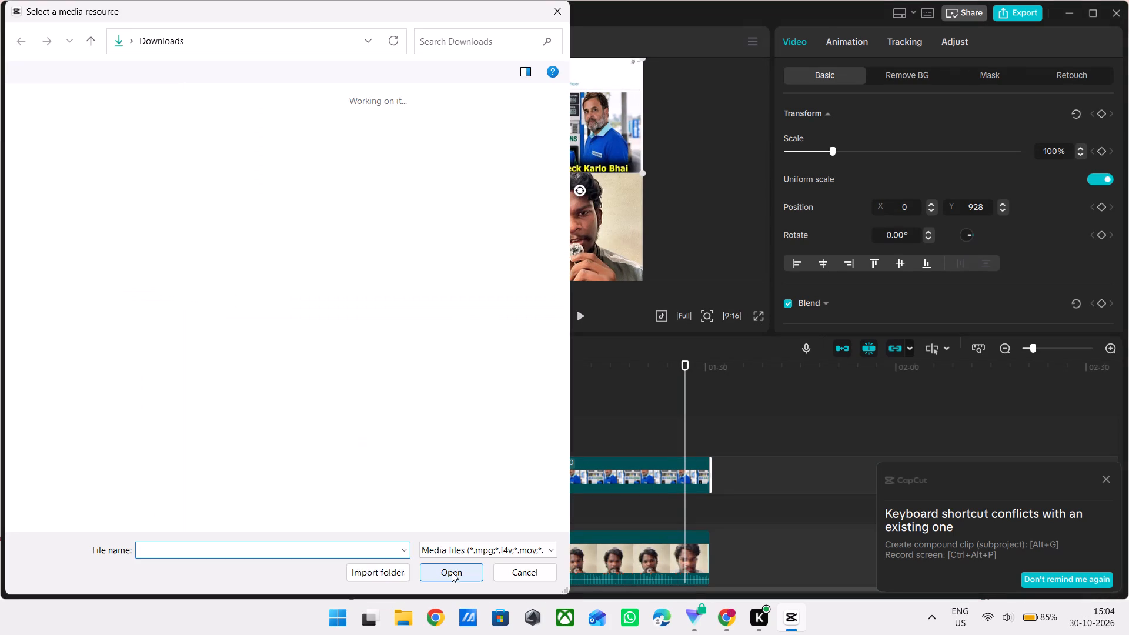
scroll(333, 310, down, 1)
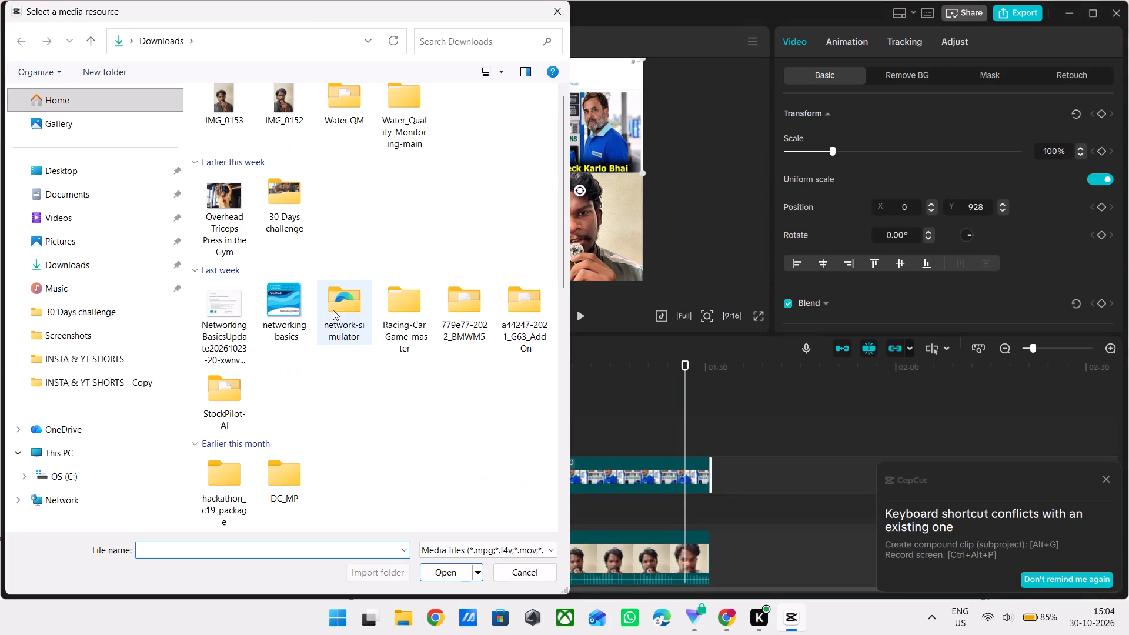
scroll(333, 310, down, 1)
scroll(274, 322, up, 1)
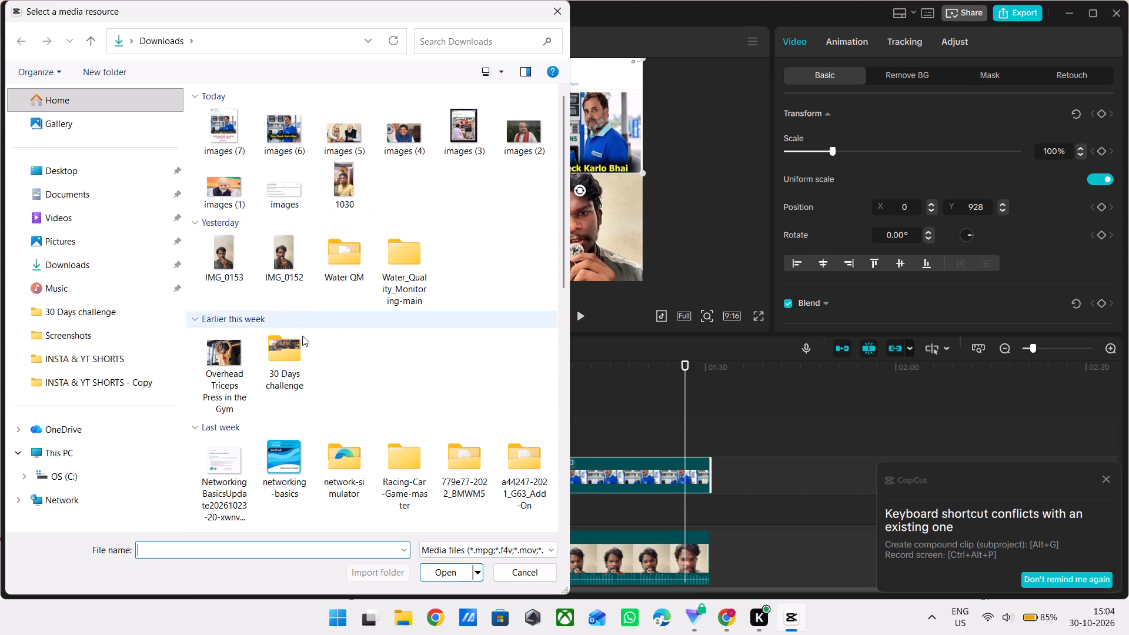
scroll(283, 365, down, 2)
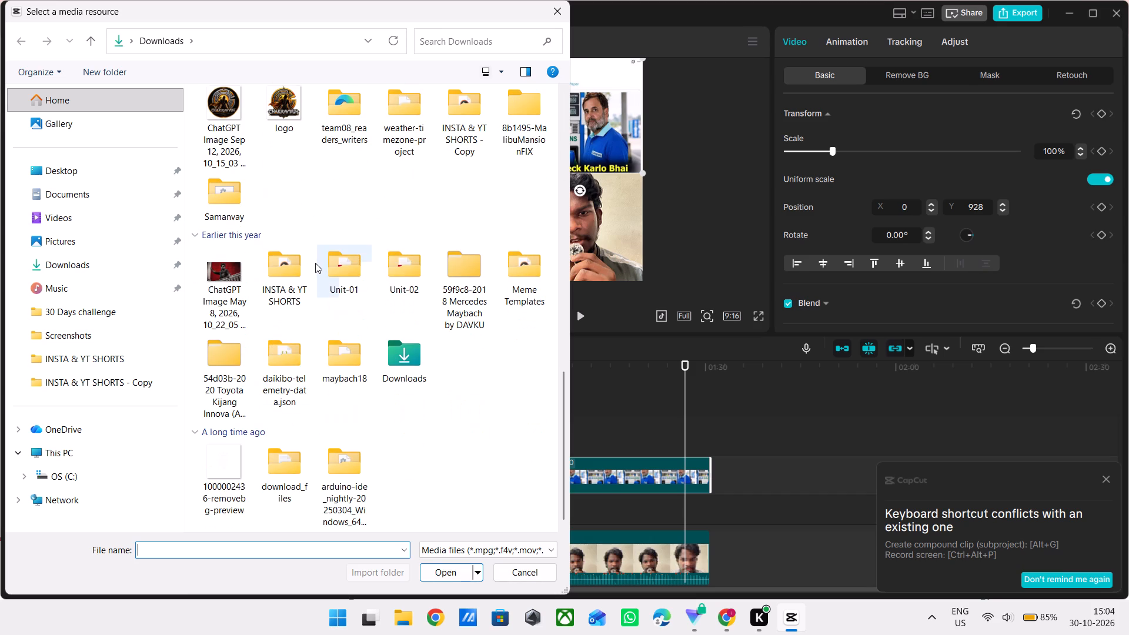
double_click(297, 276)
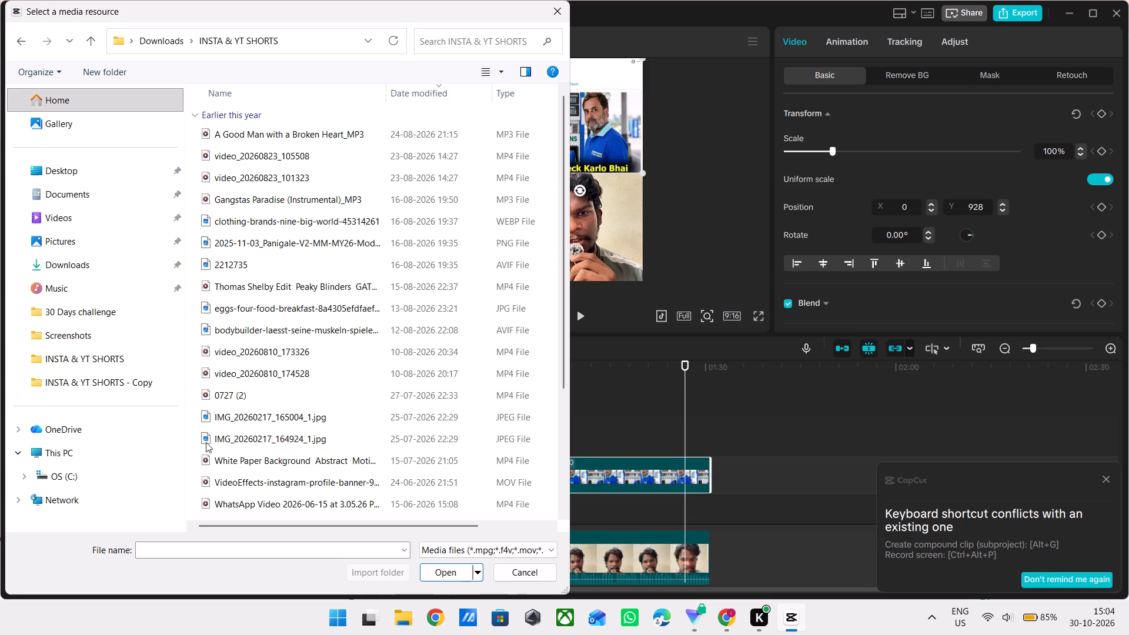
drag(191, 463, 241, 505)
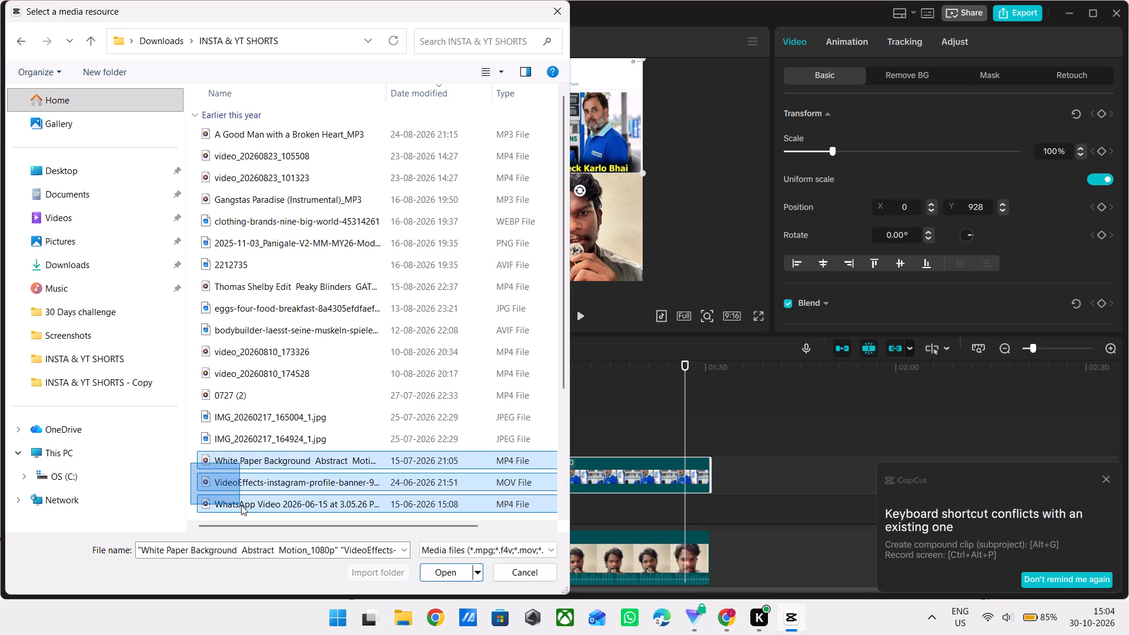
drag(241, 505, 308, 457)
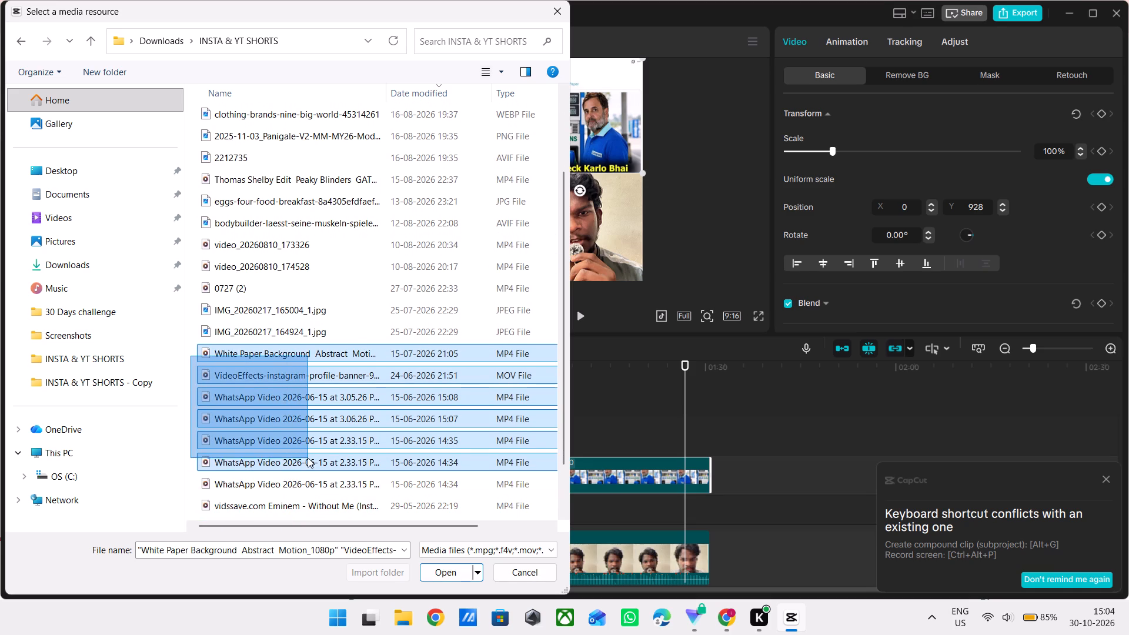
drag(308, 457, 302, 485)
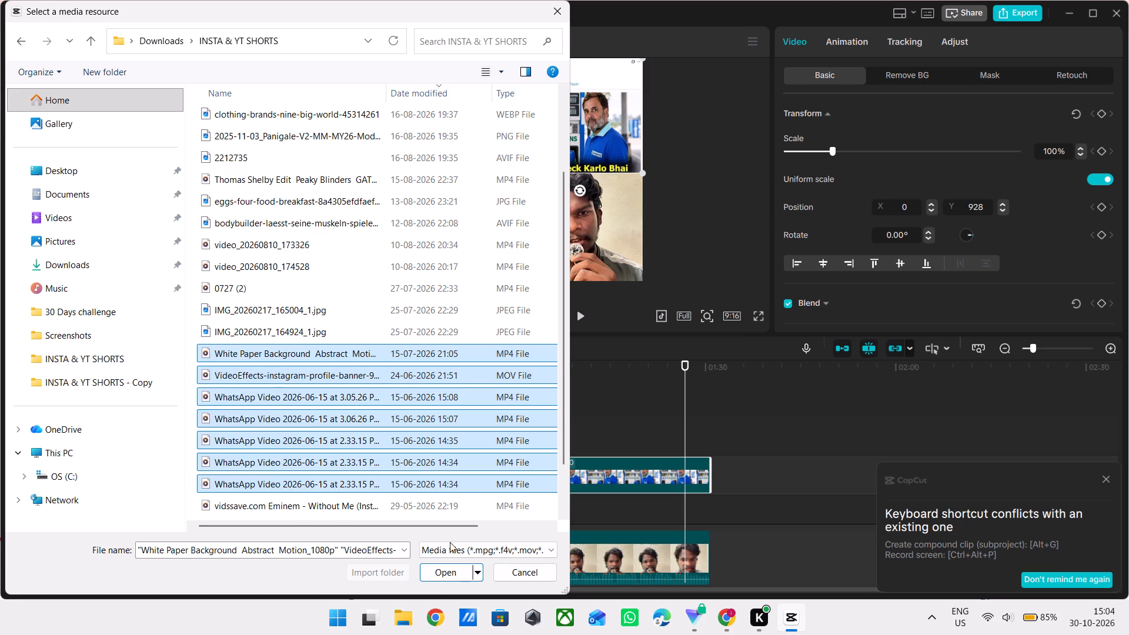
click(430, 570)
Preview the imported white paper background and green-screen WhatsApp clips to find the one for the video's close.
double_click(325, 281)
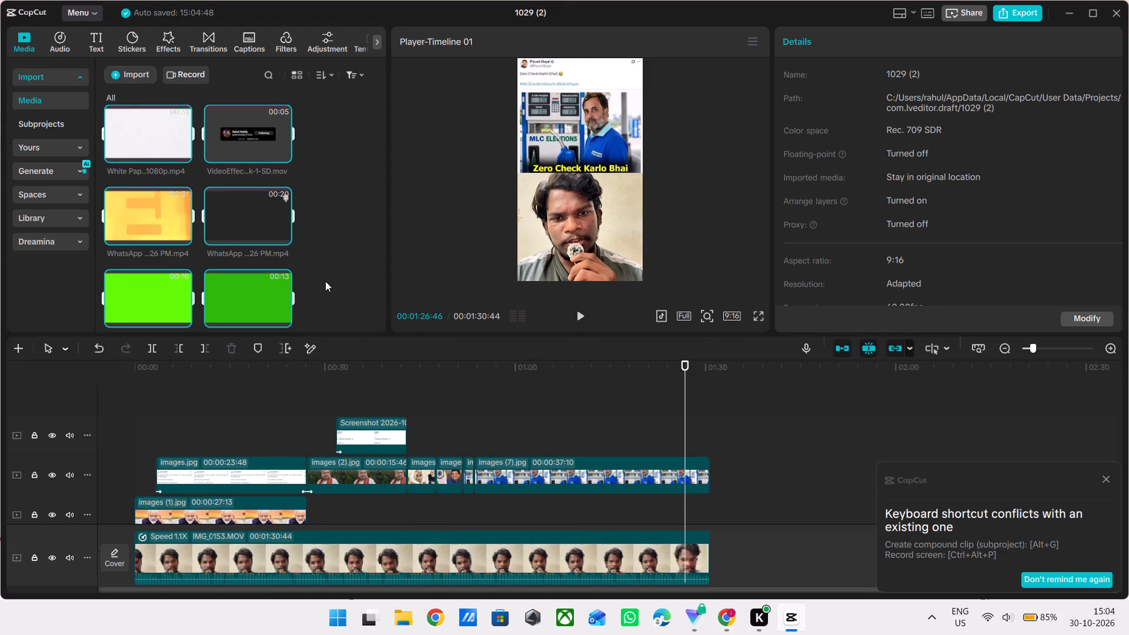
double_click(158, 142)
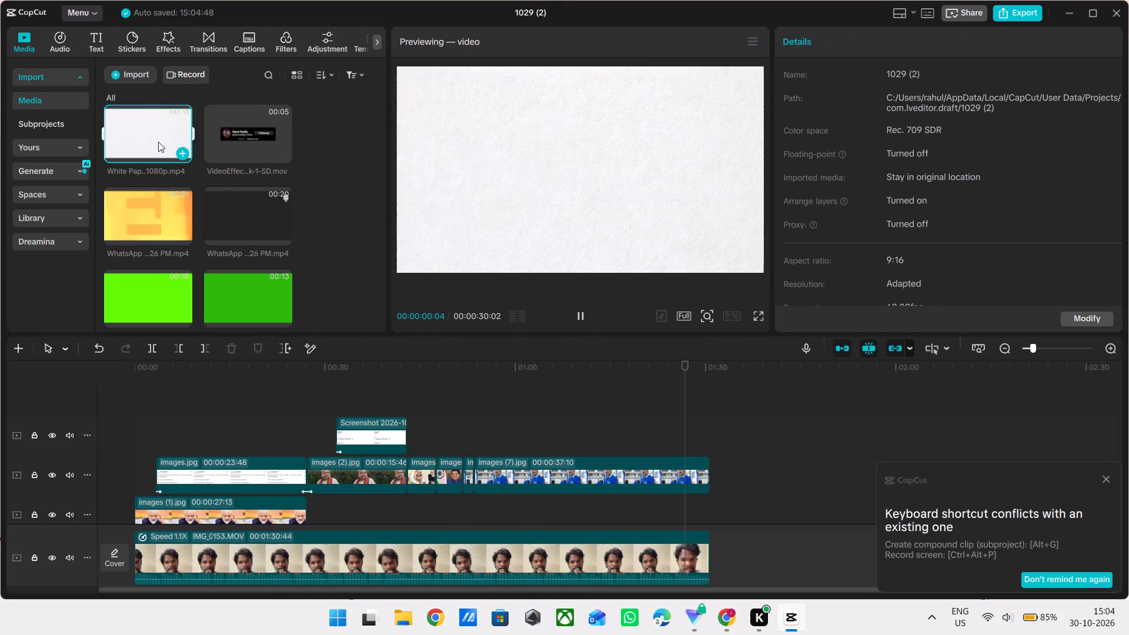
double_click(226, 275)
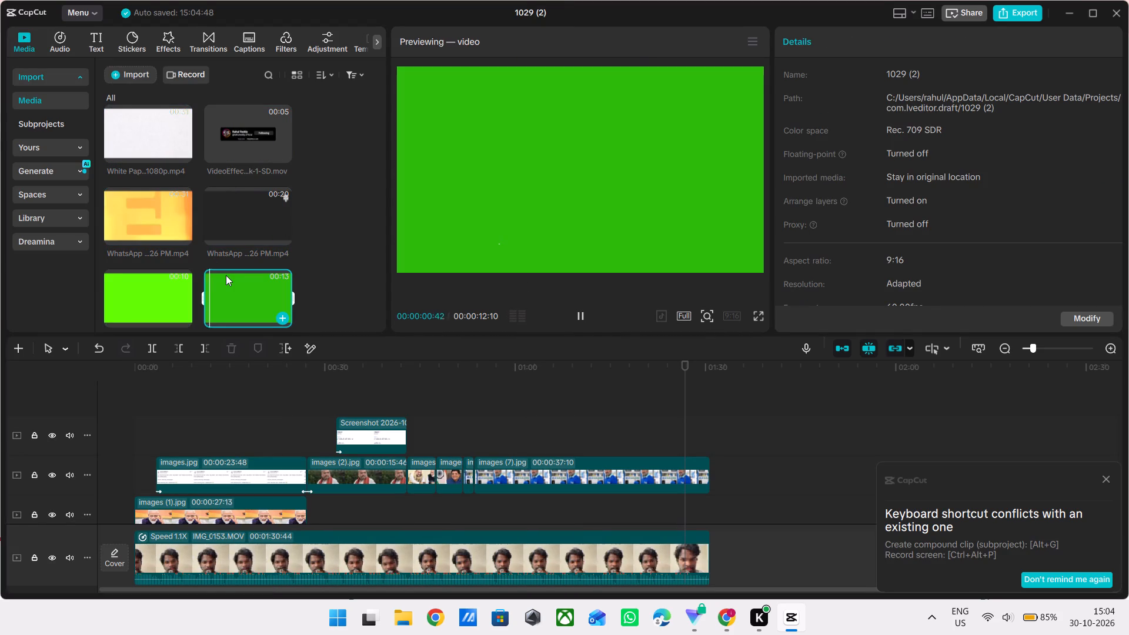
double_click(168, 288)
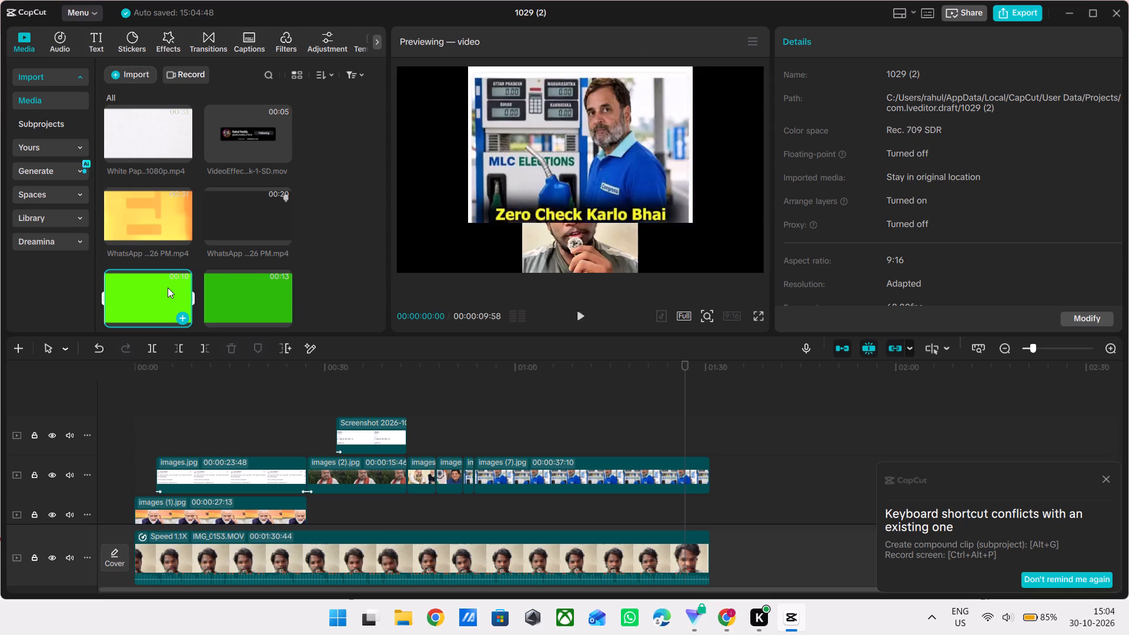
double_click(223, 212)
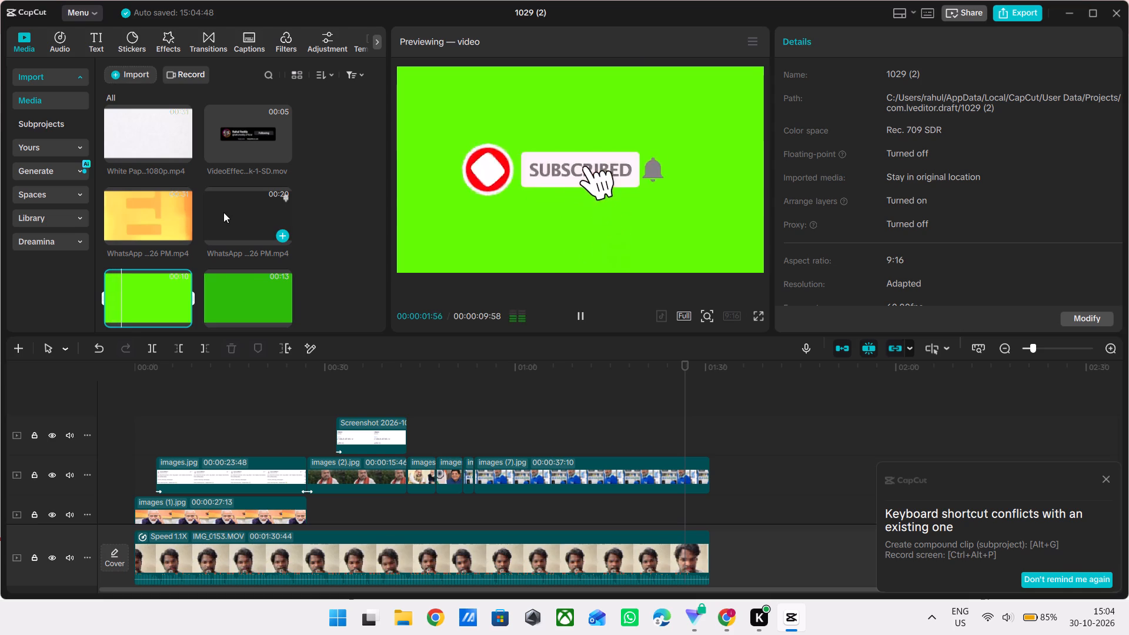
scroll(223, 212, down, 1)
double_click(162, 282)
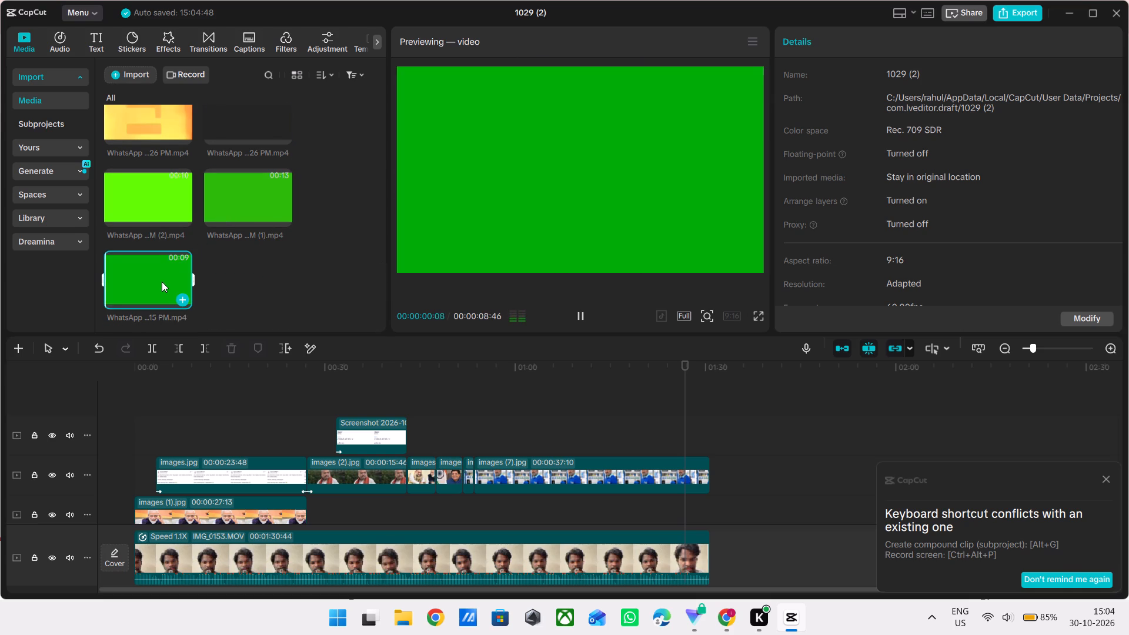
Place WhatsApp Video 2026-06-15 at 2.33.15 PM.mp4 above the images (7).jpg overlay, with its end aligned to the talking-head clip's end at 00:01:30:44.
drag(162, 282, 658, 422)
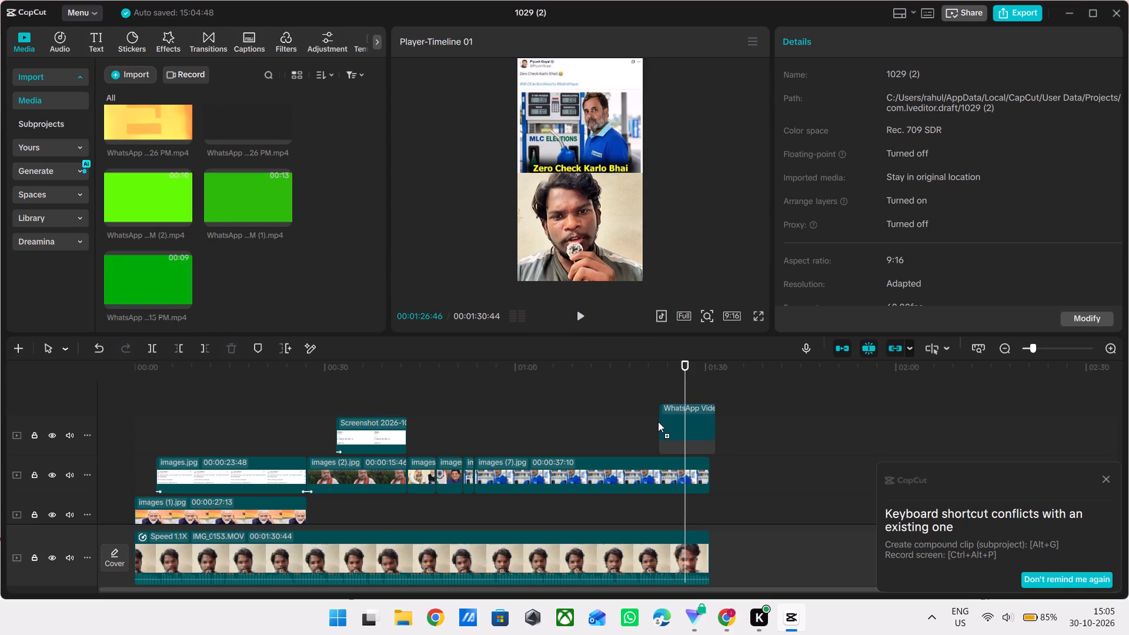
drag(658, 422, 647, 423)
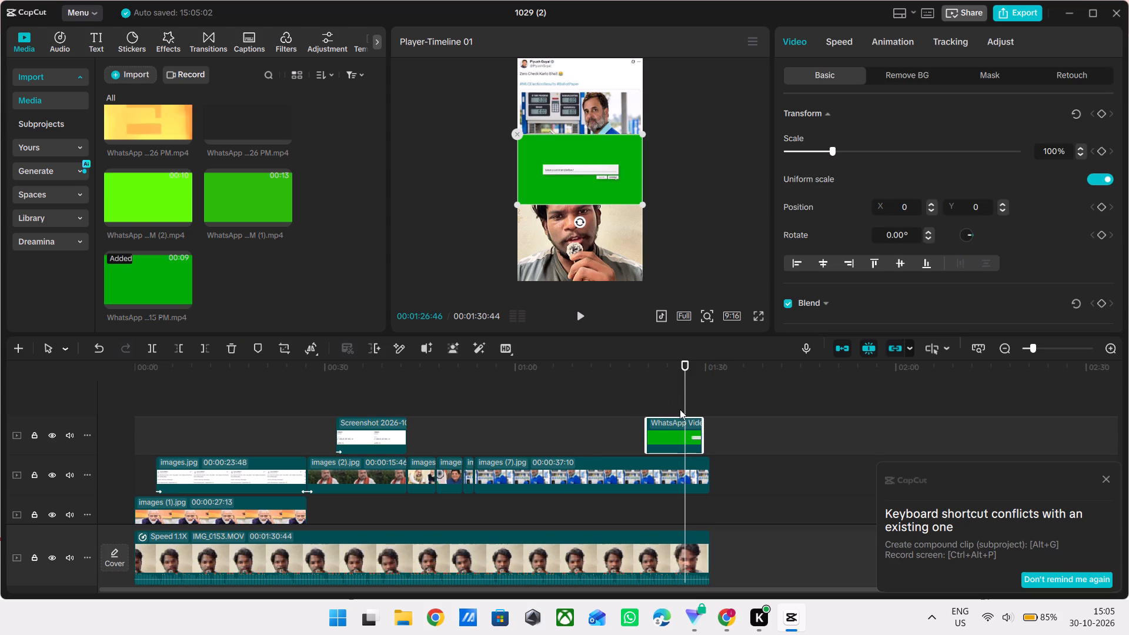
drag(674, 427, 684, 426)
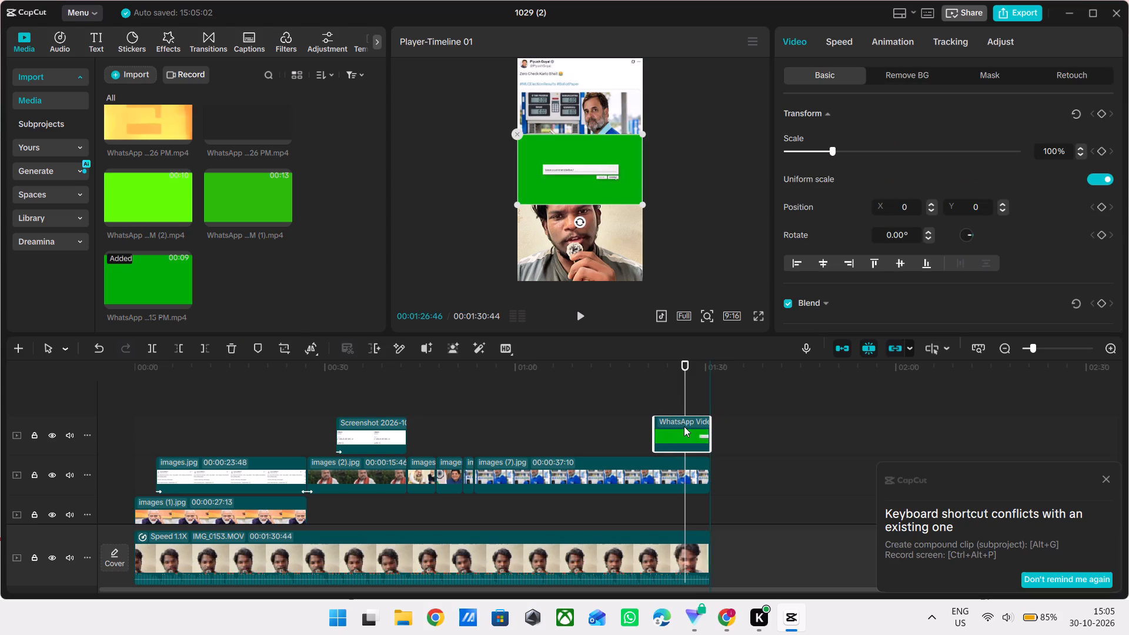
drag(684, 426, 683, 426)
Play the section with the green-screen comment clip from about 00:01:22 to review its timing.
click(657, 382)
key(space)
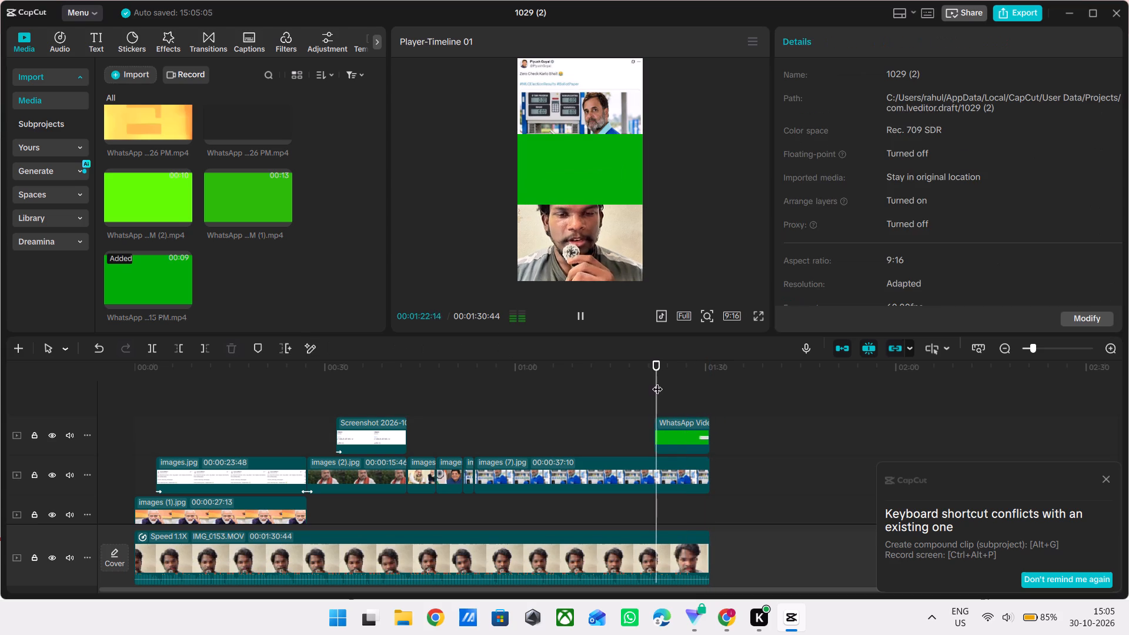
ctrl+scroll(680, 402, up, 8)
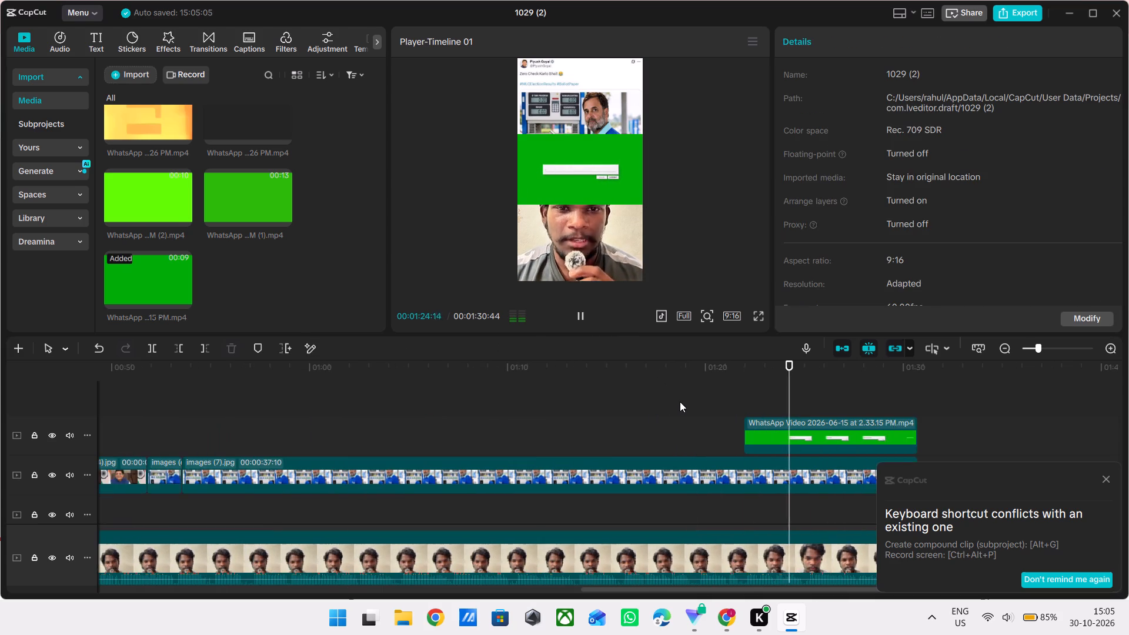
scroll(680, 402, left, 1)
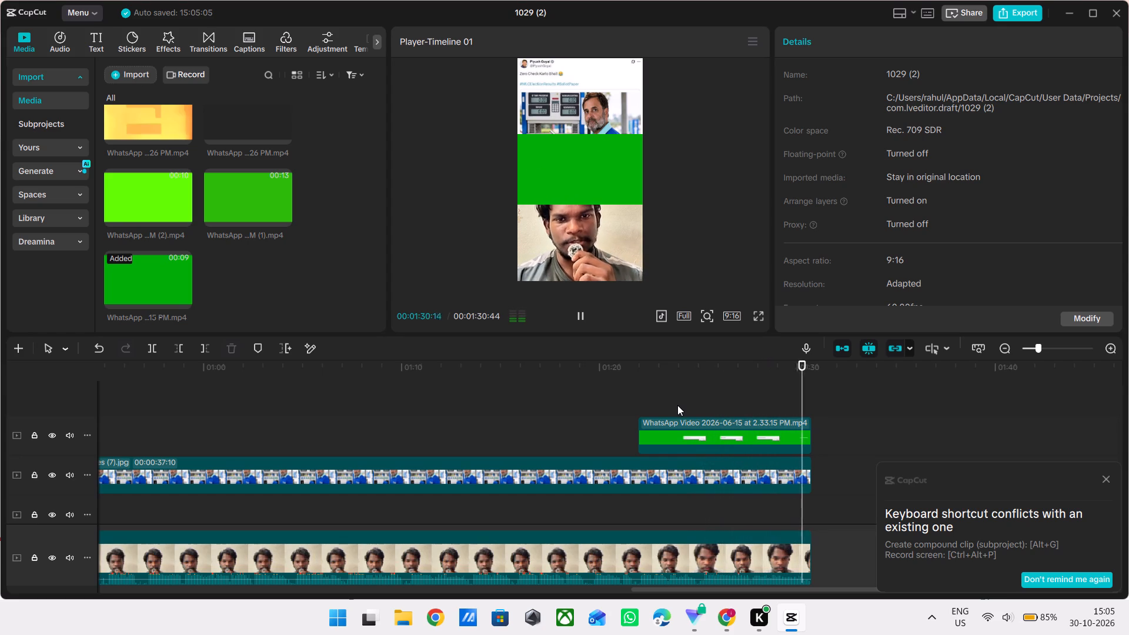
Trim the green-screen comment clip's end at 00:01:29:40 and shift the clip so it ends with the talking-head clip.
double_click(787, 388)
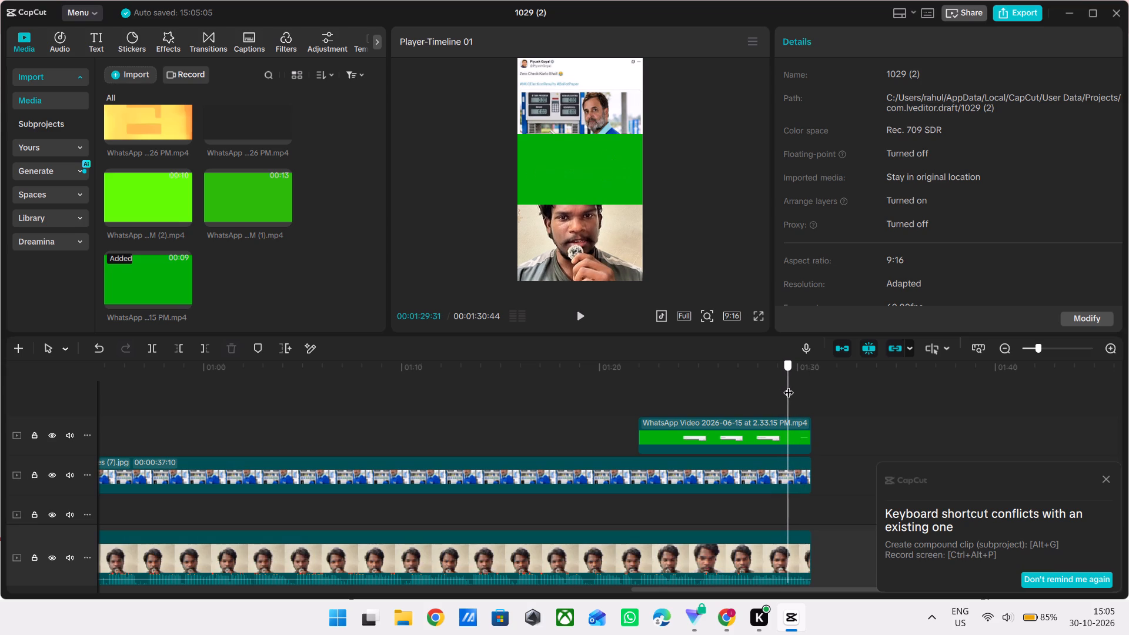
click(789, 432)
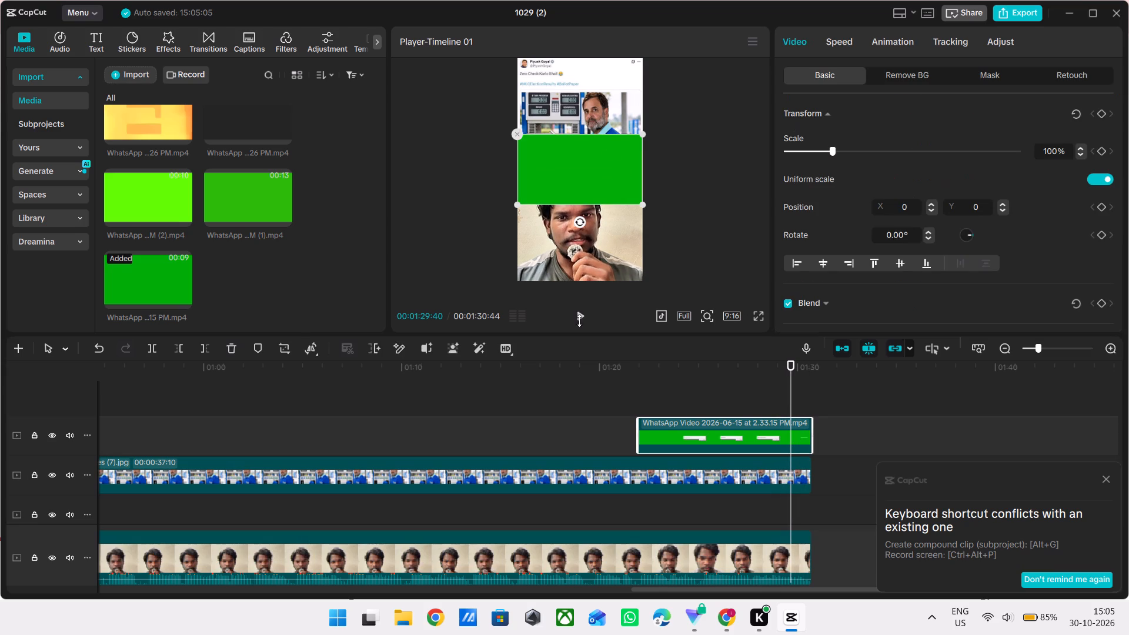
click(208, 349)
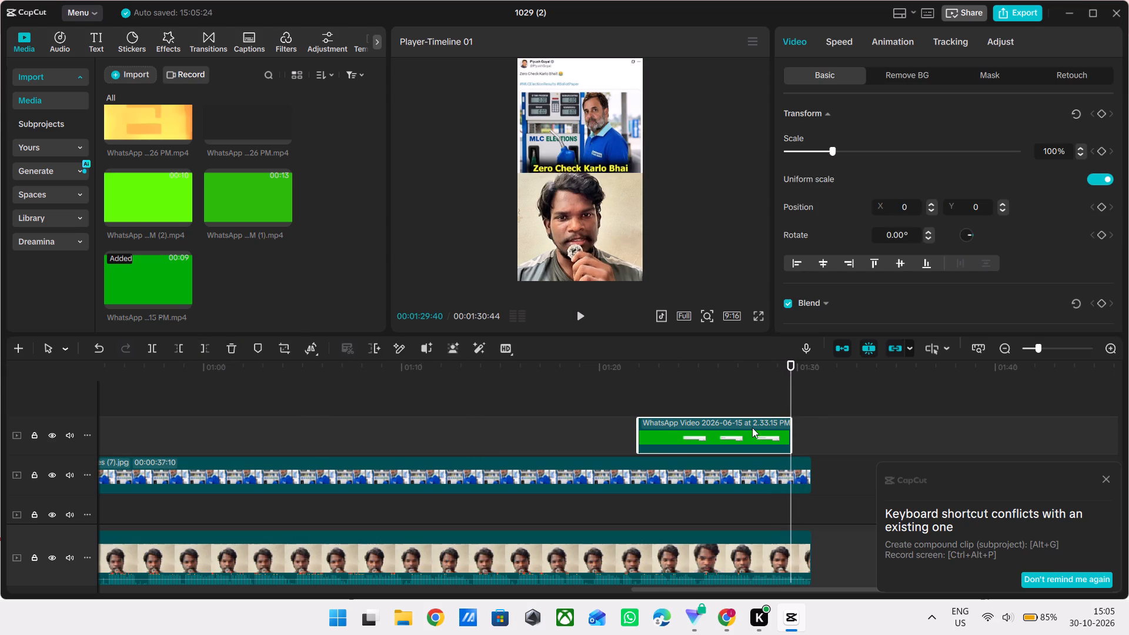
drag(734, 432, 753, 432)
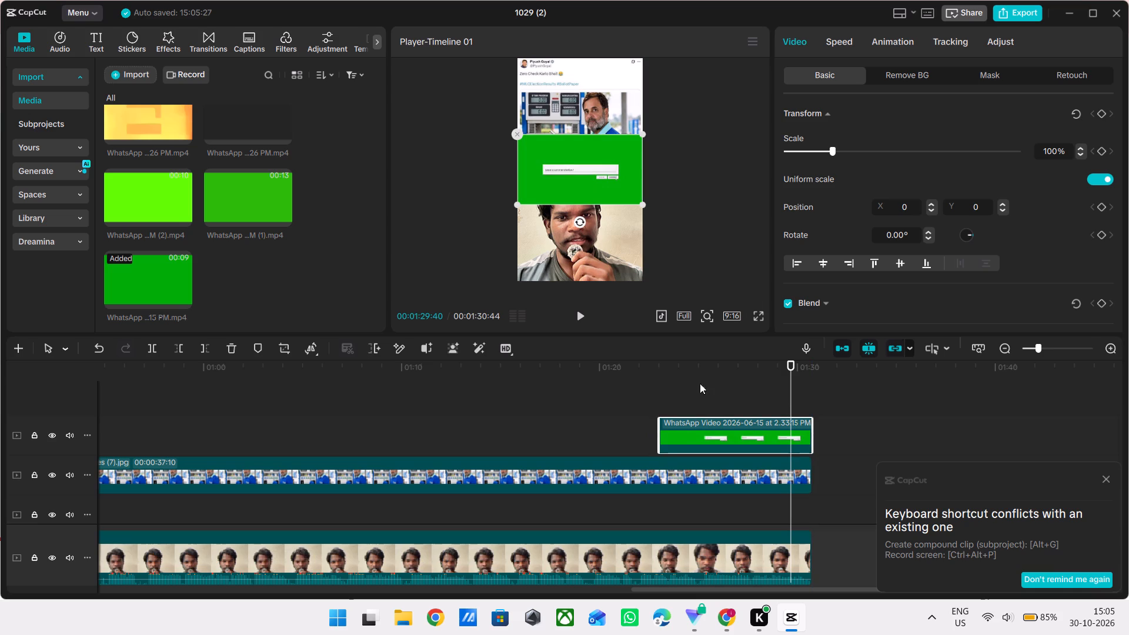
Enable Chroma key on the comment clip and pick its green background as the key colour.
click(909, 81)
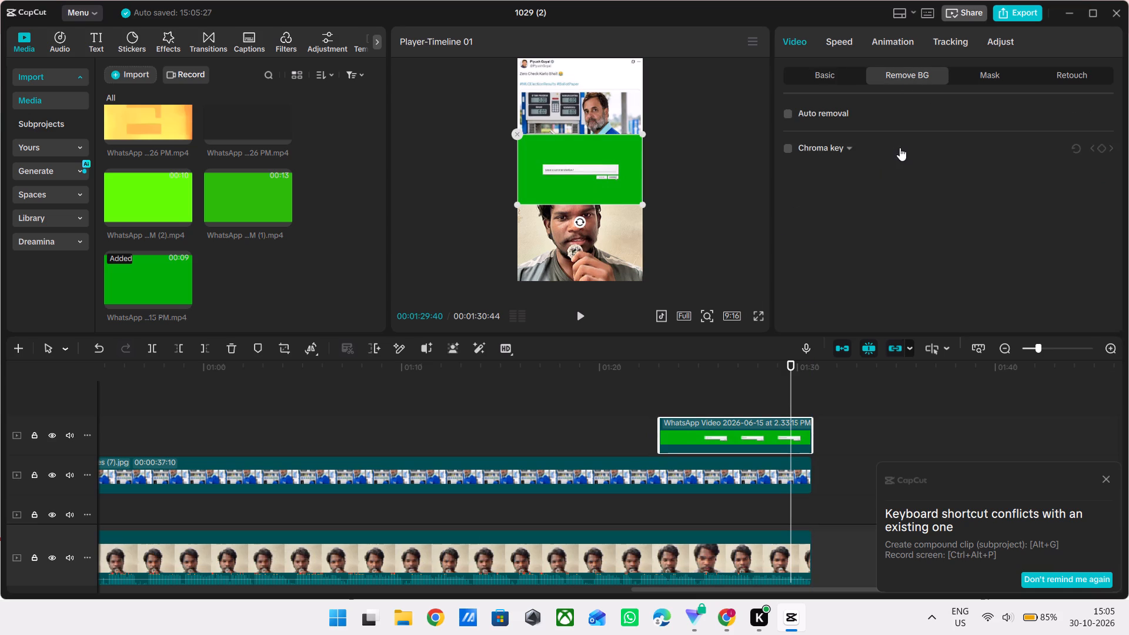
click(789, 148)
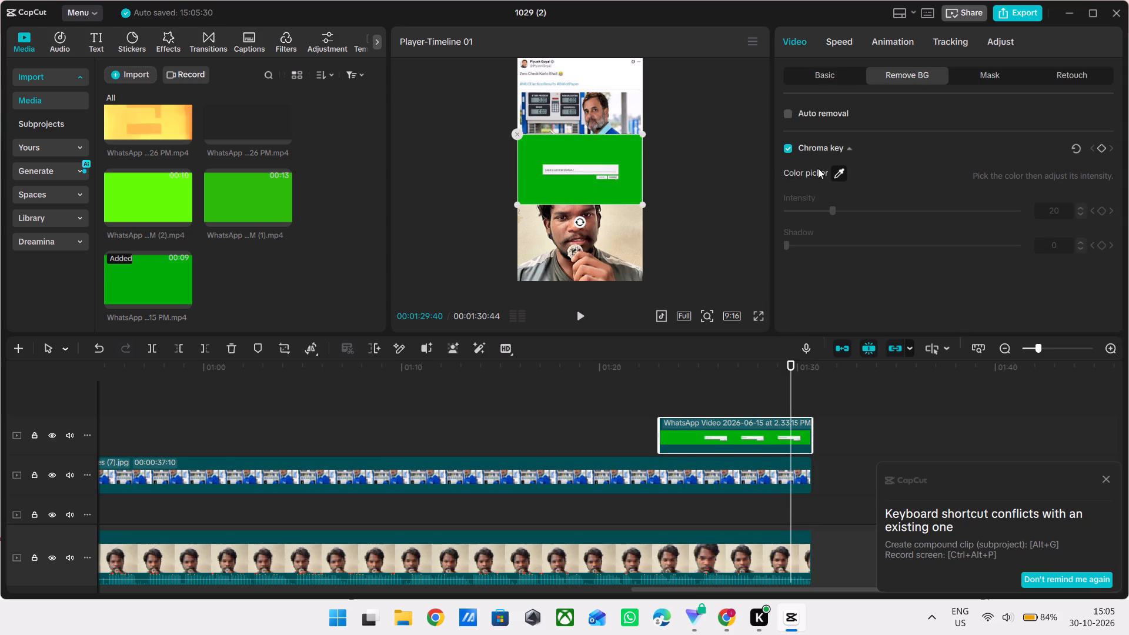
click(837, 171)
click(843, 175)
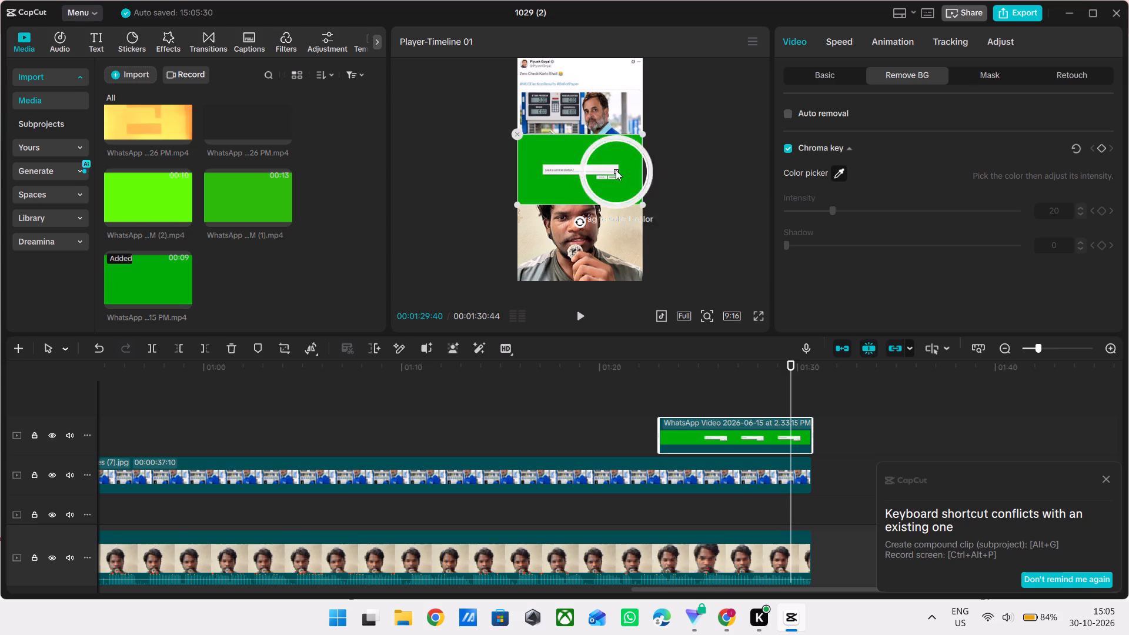
click(617, 158)
Set the comment clip's chroma key Intensity to 49 and Shadow to 36, checking the comment box edges up close.
ctrl+scroll(672, 159, up, 4)
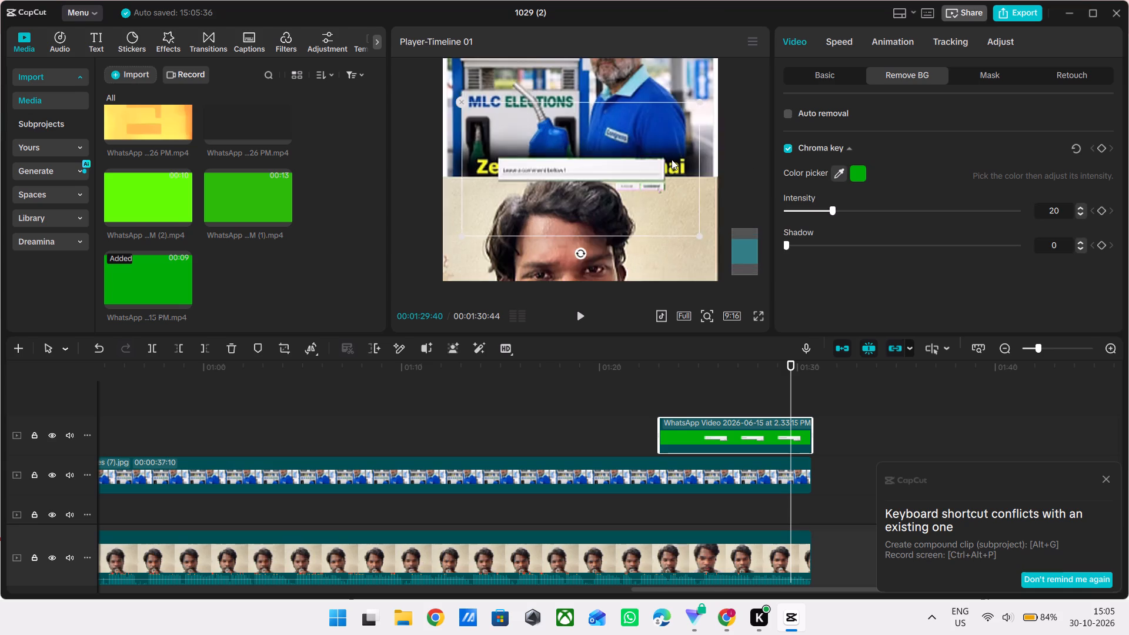
ctrl+scroll(672, 159, up, 11)
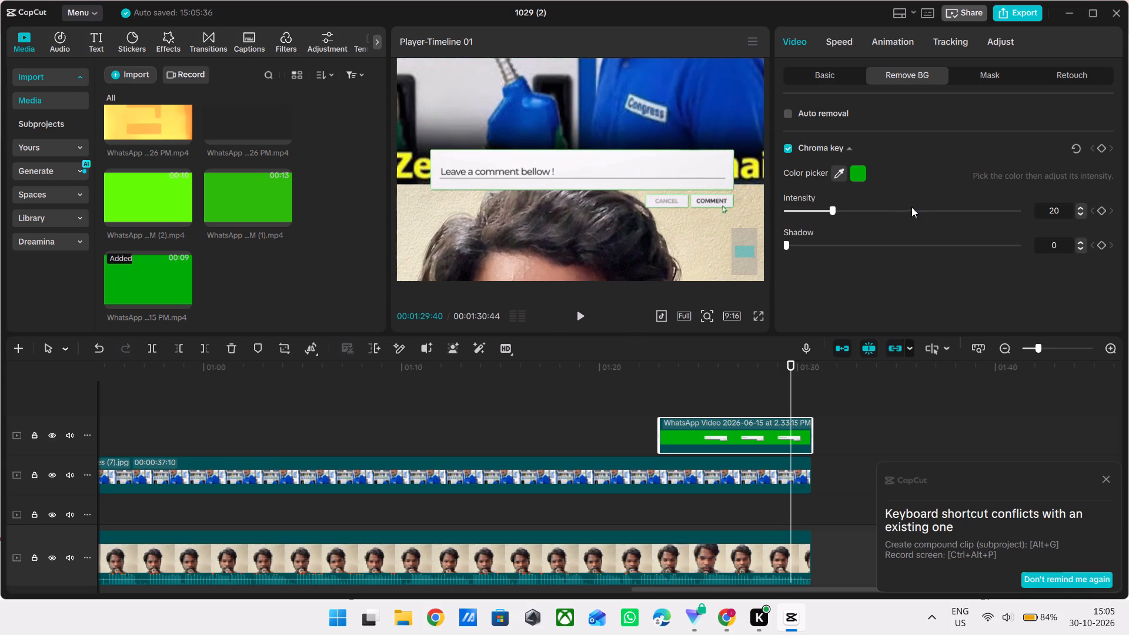
click(909, 208)
click(909, 208)
drag(909, 208, 923, 209)
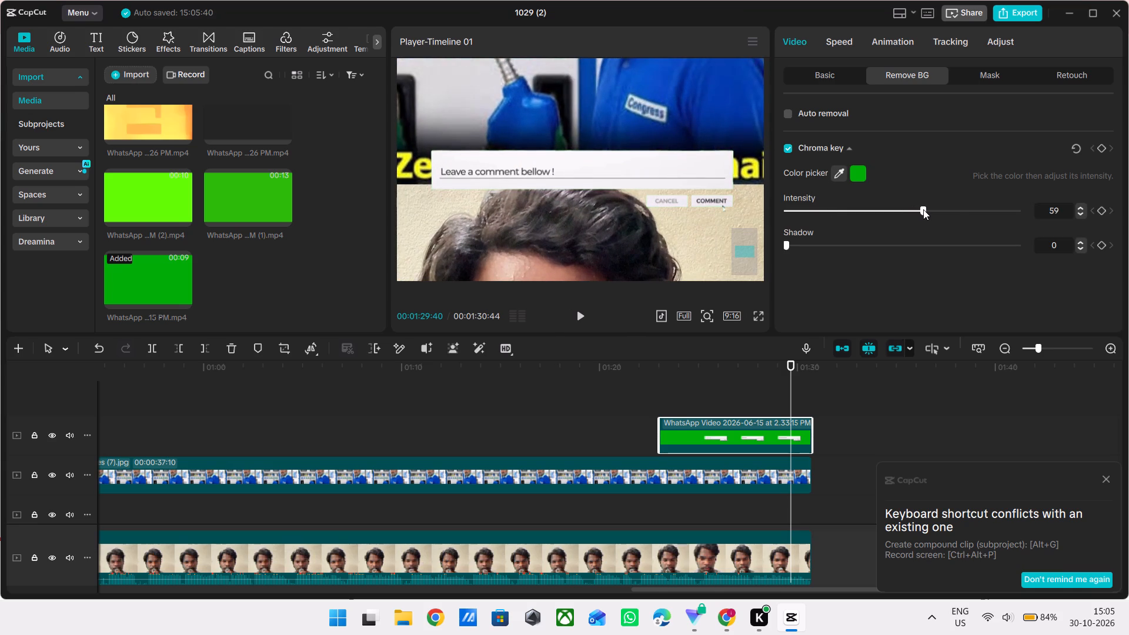
drag(923, 209, 1022, 230)
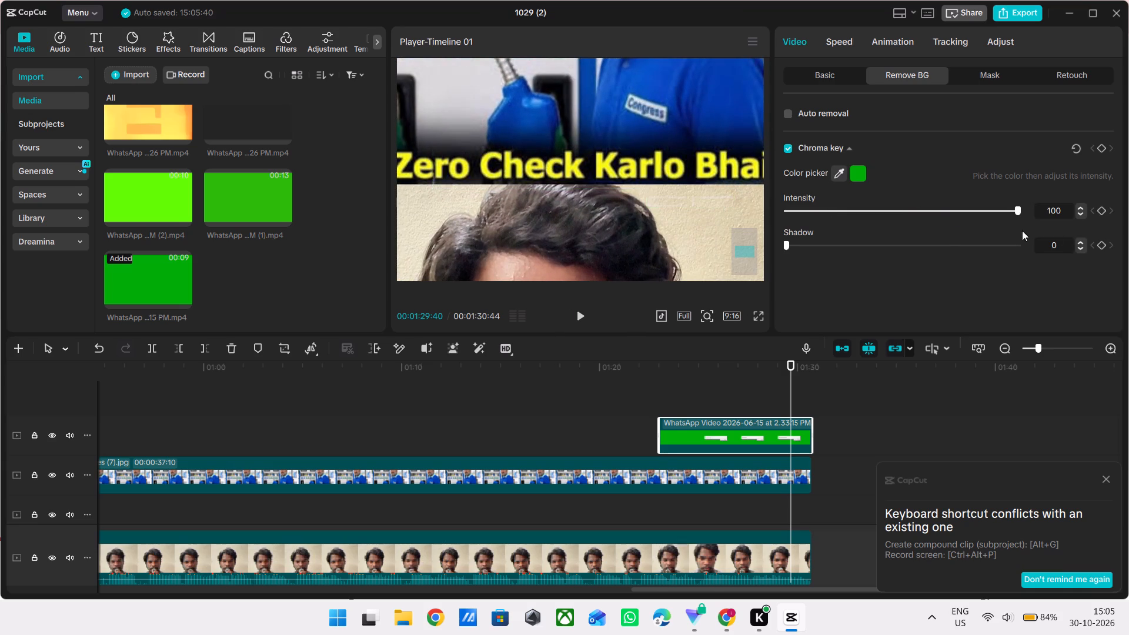
drag(1022, 230, 894, 248)
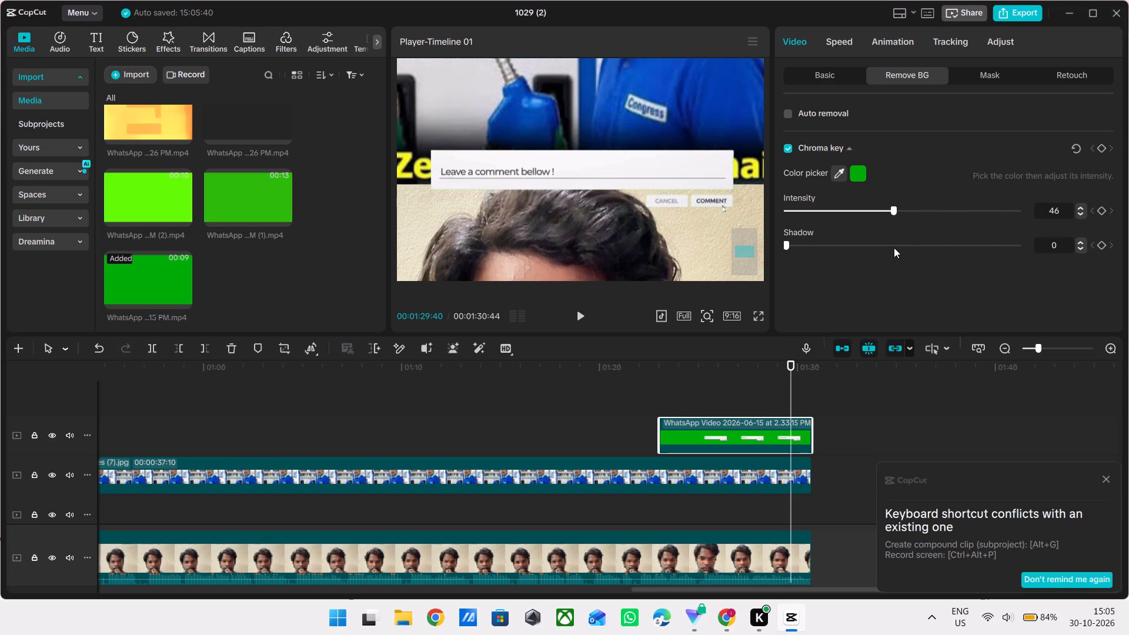
drag(894, 248, 985, 255)
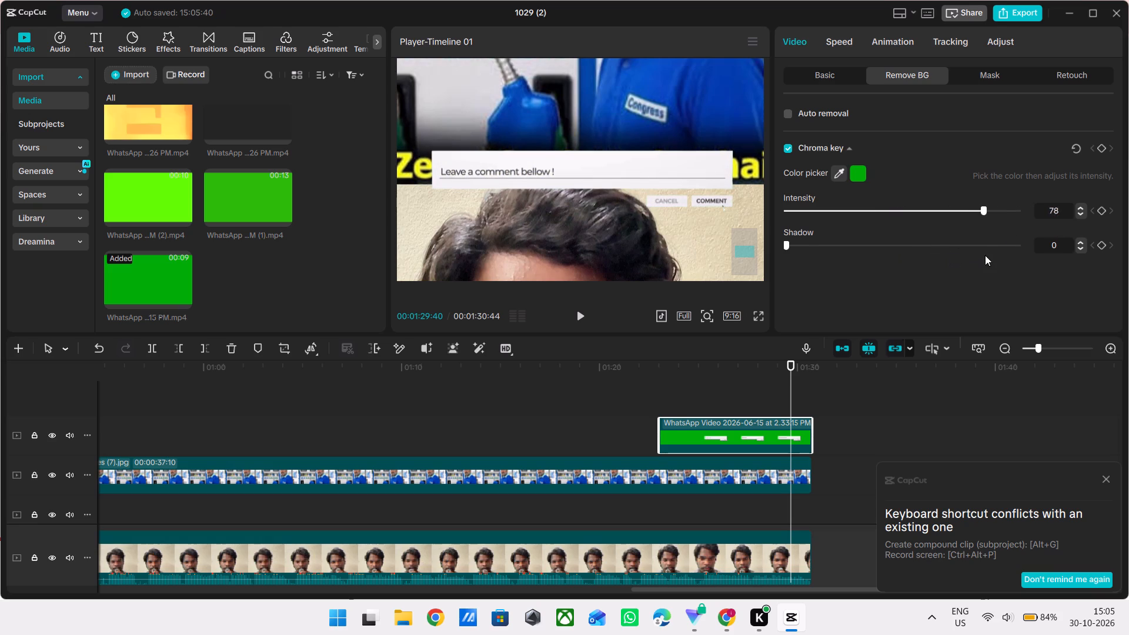
drag(985, 255, 913, 251)
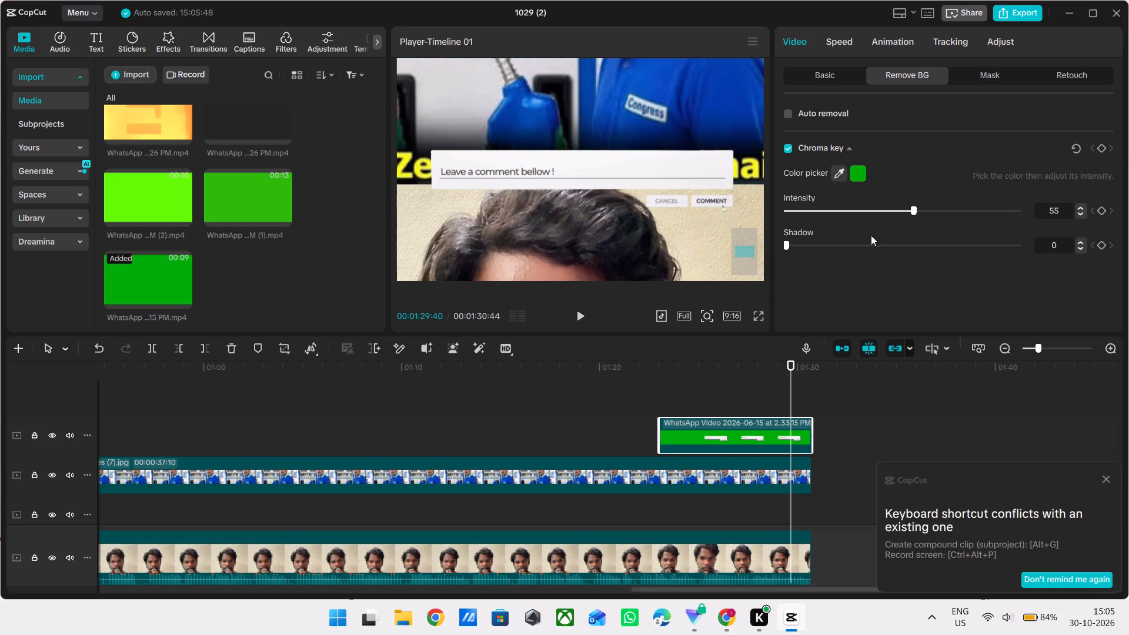
double_click(869, 243)
drag(914, 211, 879, 213)
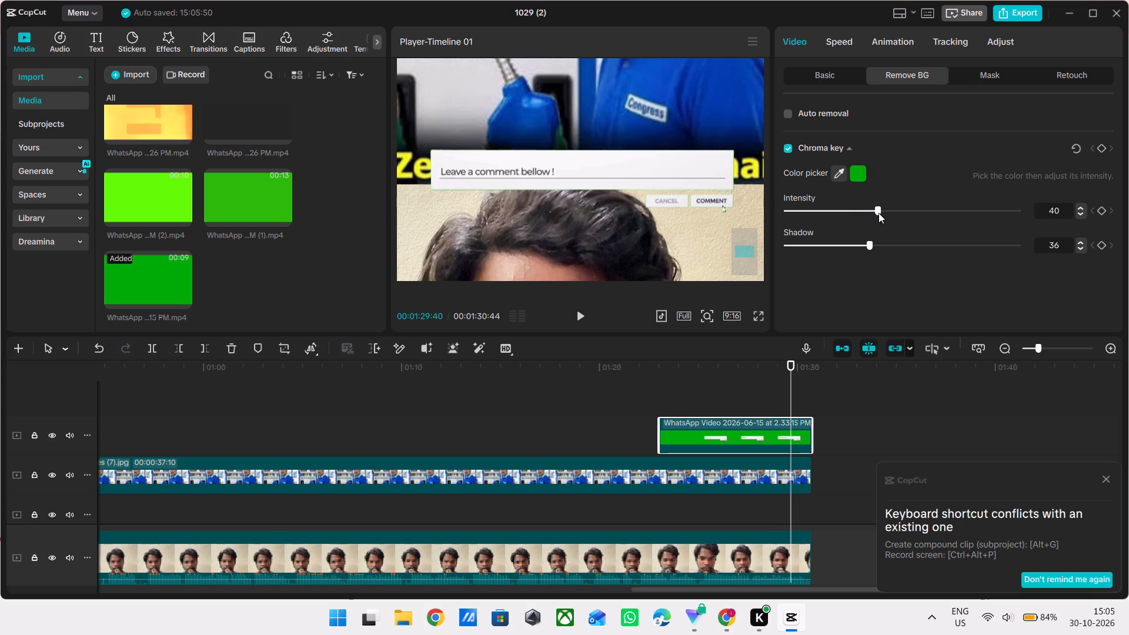
drag(879, 213, 902, 209)
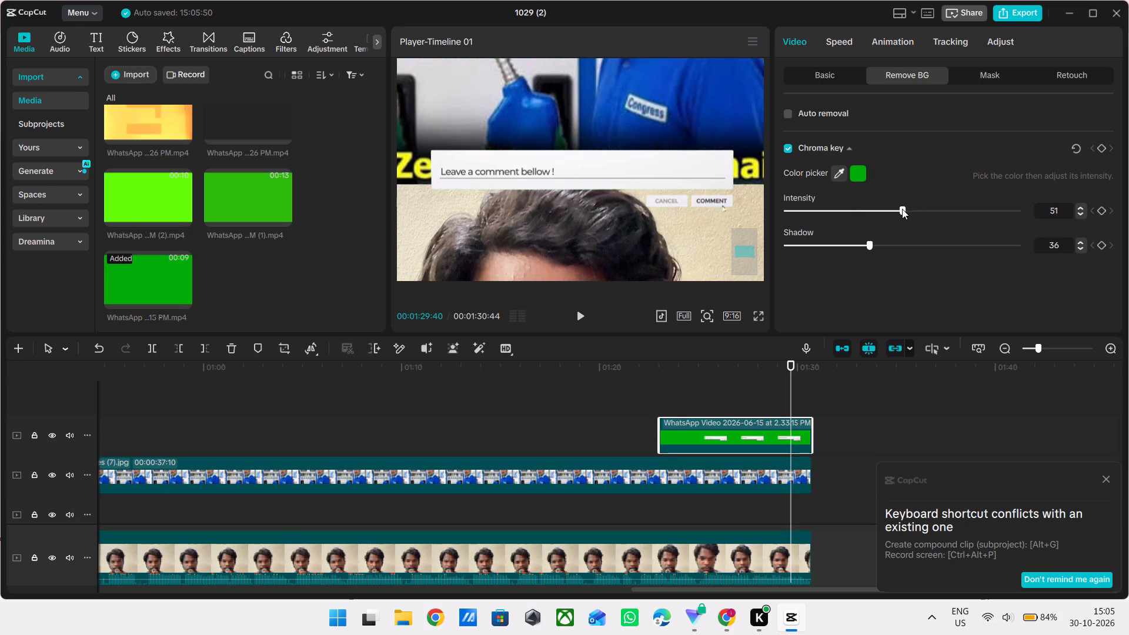
drag(902, 209, 888, 210)
drag(888, 210, 901, 211)
Check the keyed comment box against the whole frame at 00:01:26:17.
click(724, 387)
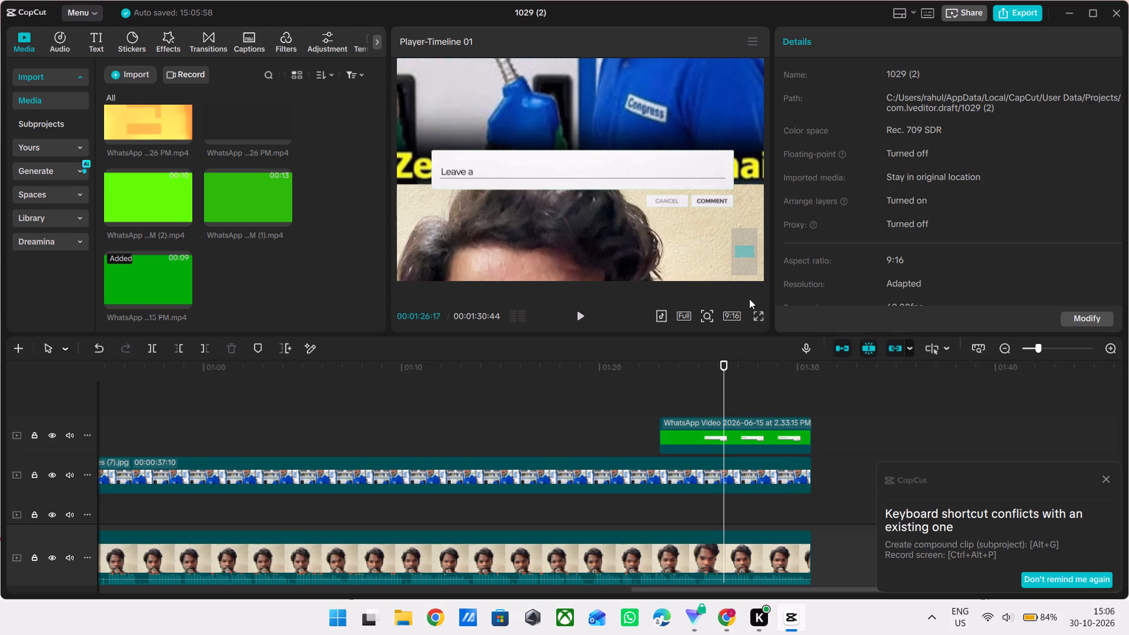
ctrl+scroll(722, 245, down, 11)
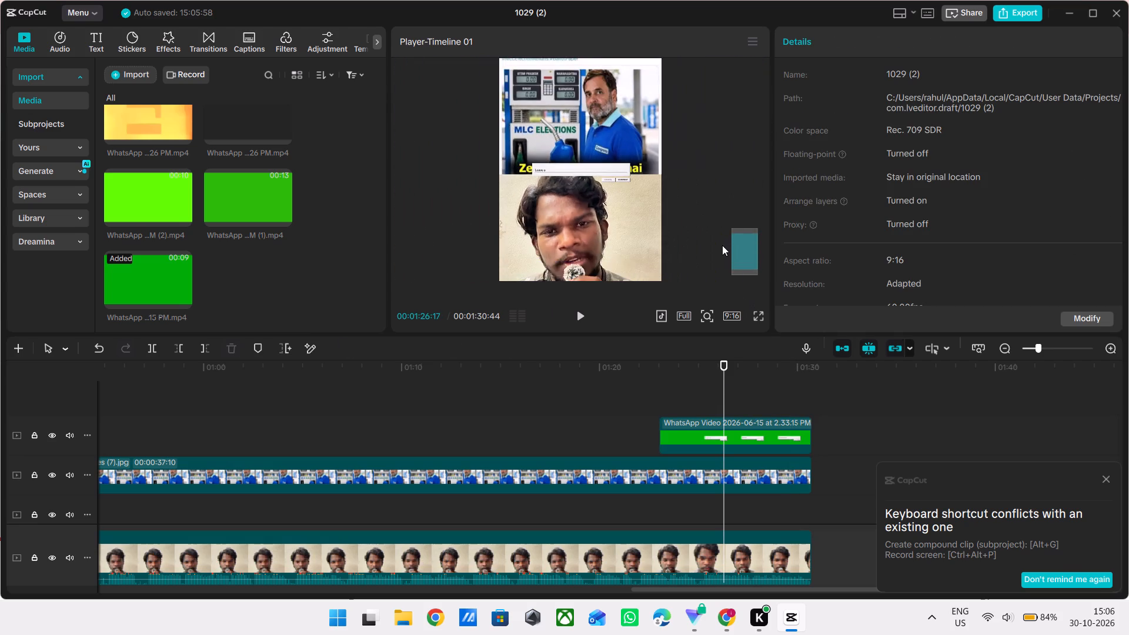
ctrl+scroll(722, 245, down, 4)
ctrl+scroll(722, 245, up, 3)
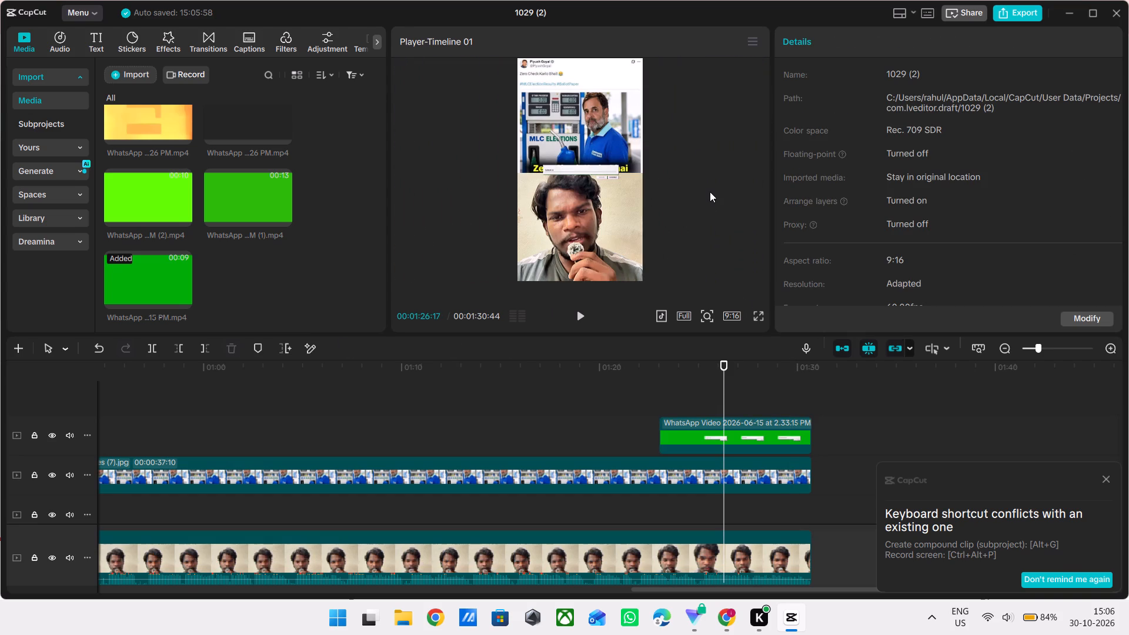
ctrl+scroll(710, 192, up, 1)
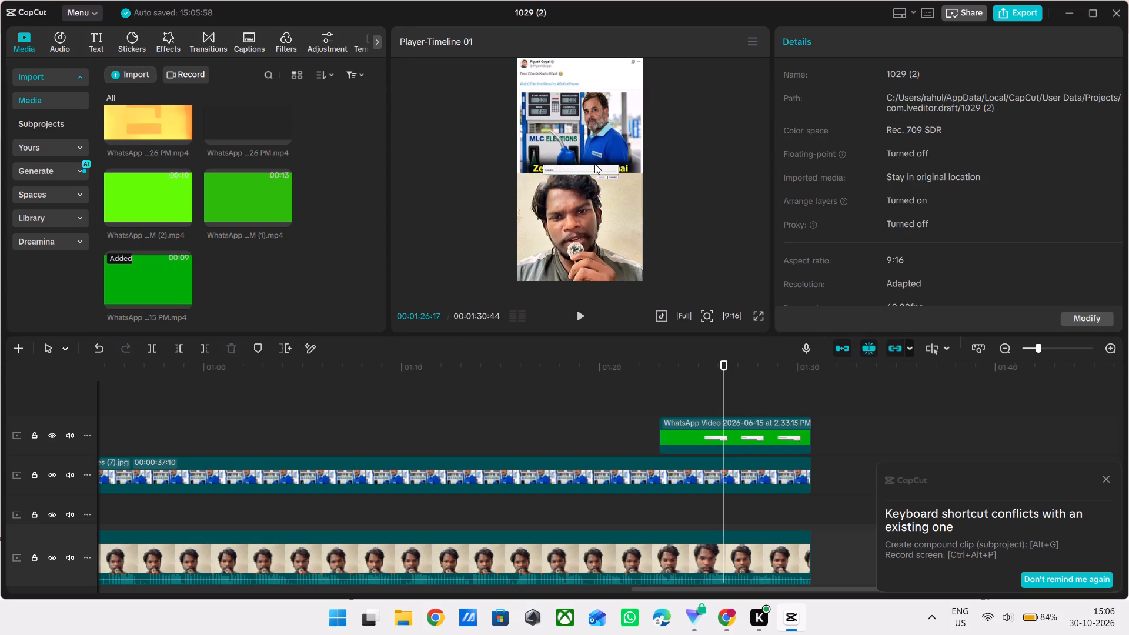
Move the keyed comment box up above the "Zero Check Karlo Bhai" caption and enlarge the clip slightly beyond the frame's width.
click(596, 168)
drag(596, 168, 597, 132)
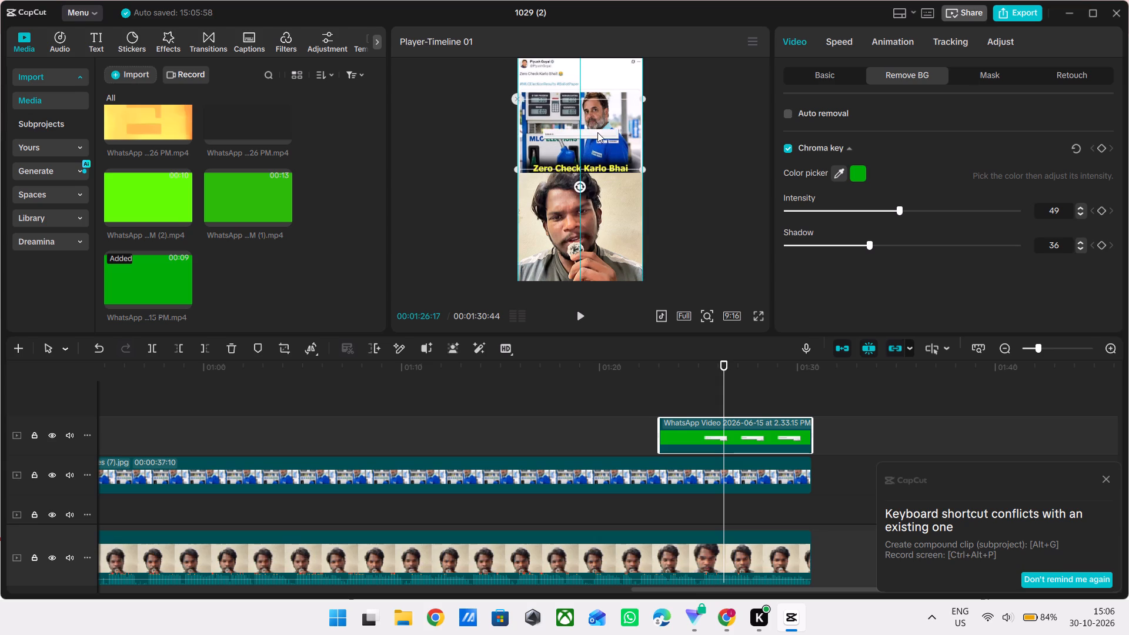
drag(597, 132, 593, 139)
drag(645, 179, 672, 195)
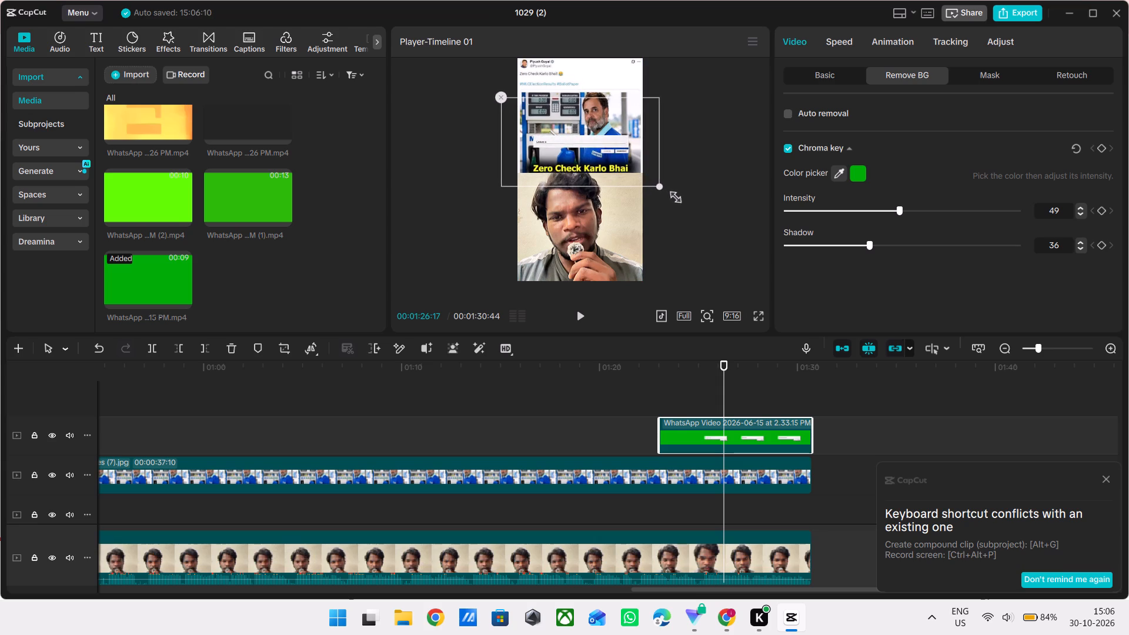
drag(672, 195, 670, 188)
click(644, 393)
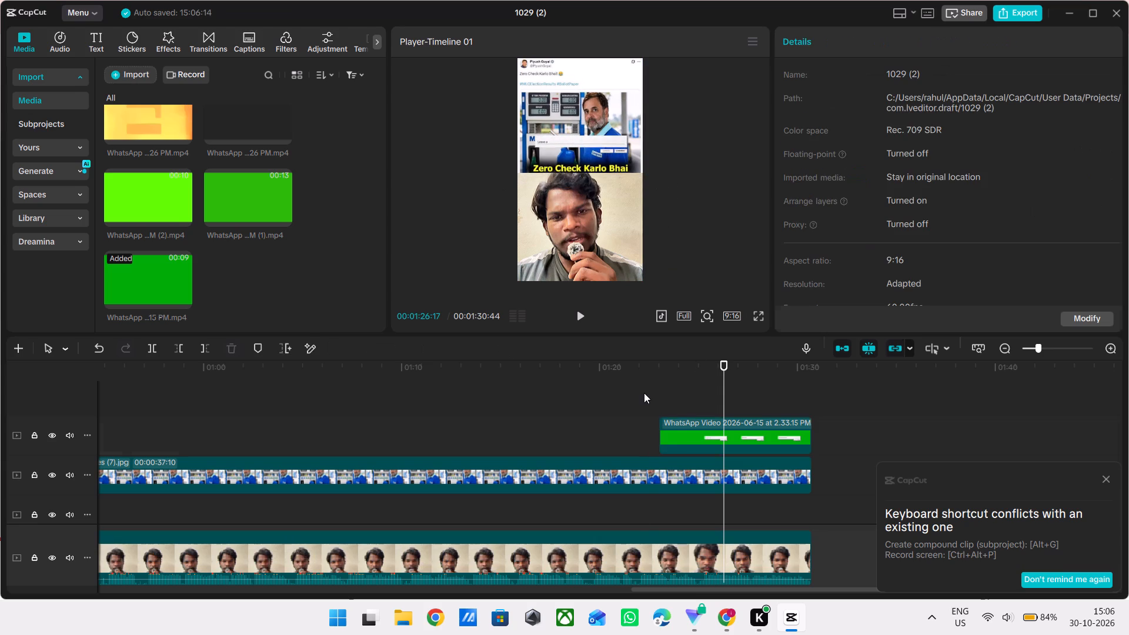
Play the closing section from 00:01:26:17 to the end to review the resized comment box.
key(space)
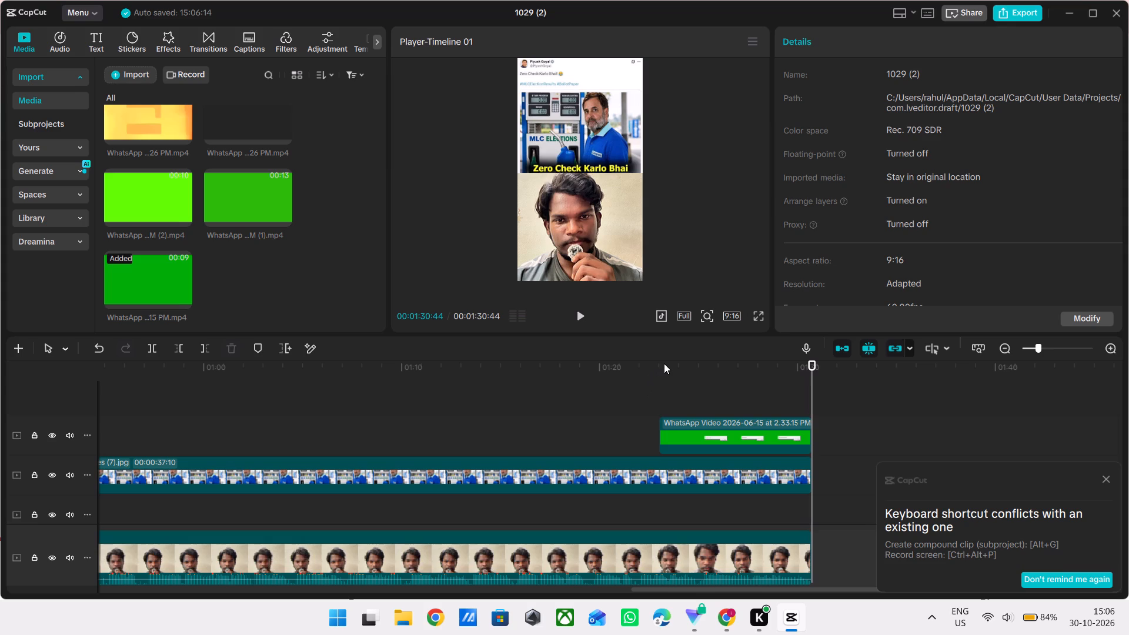
Play the video from 00:00:00:00, reviewing the opening post overlays at full screen until about 00:00:34.
triple_click(642, 395)
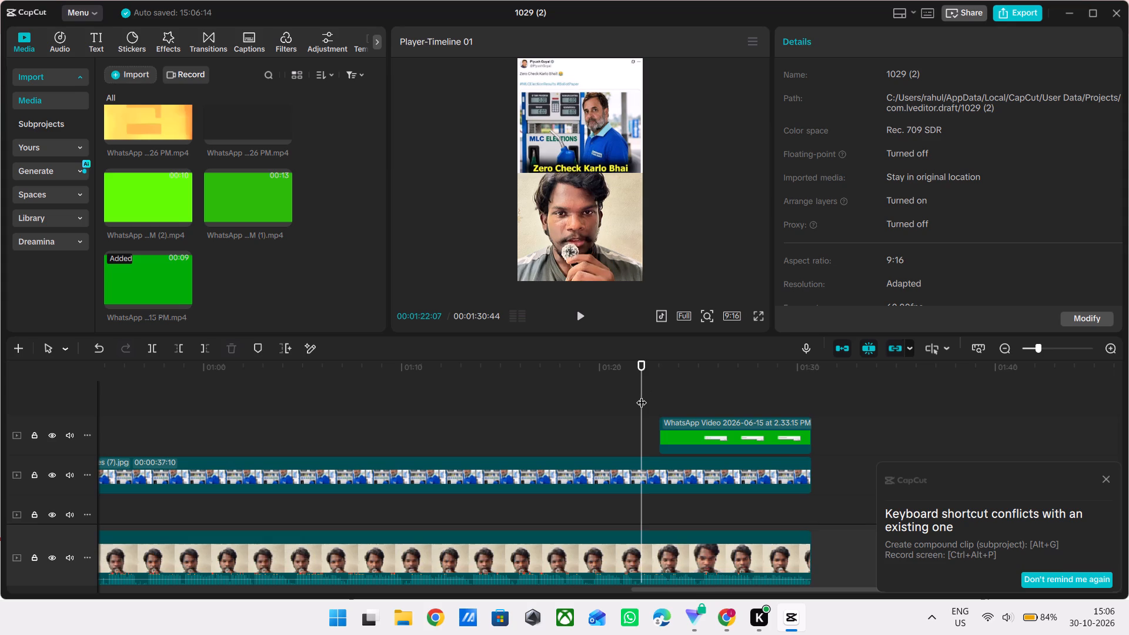
double_click(642, 395)
drag(642, 393, 92, 443)
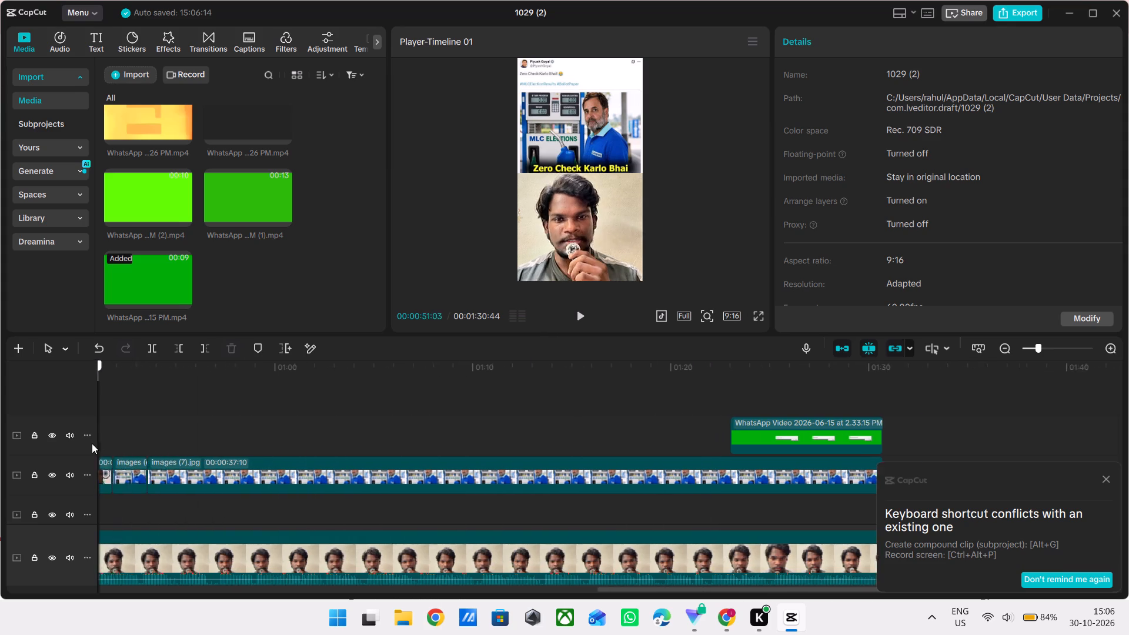
drag(92, 443, 91, 446)
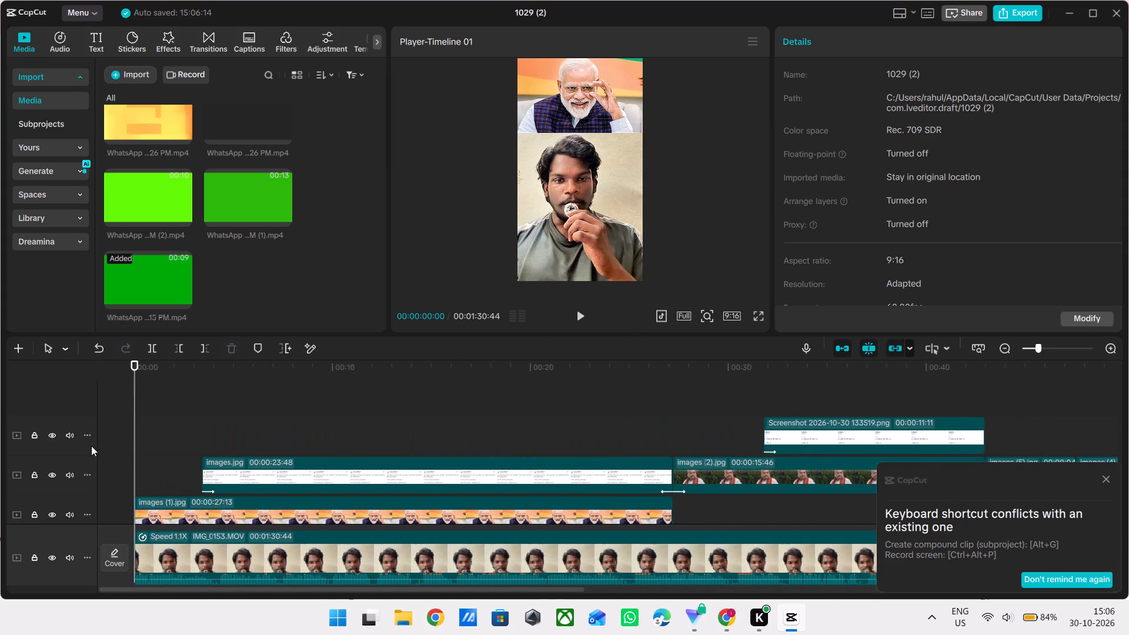
key(space)
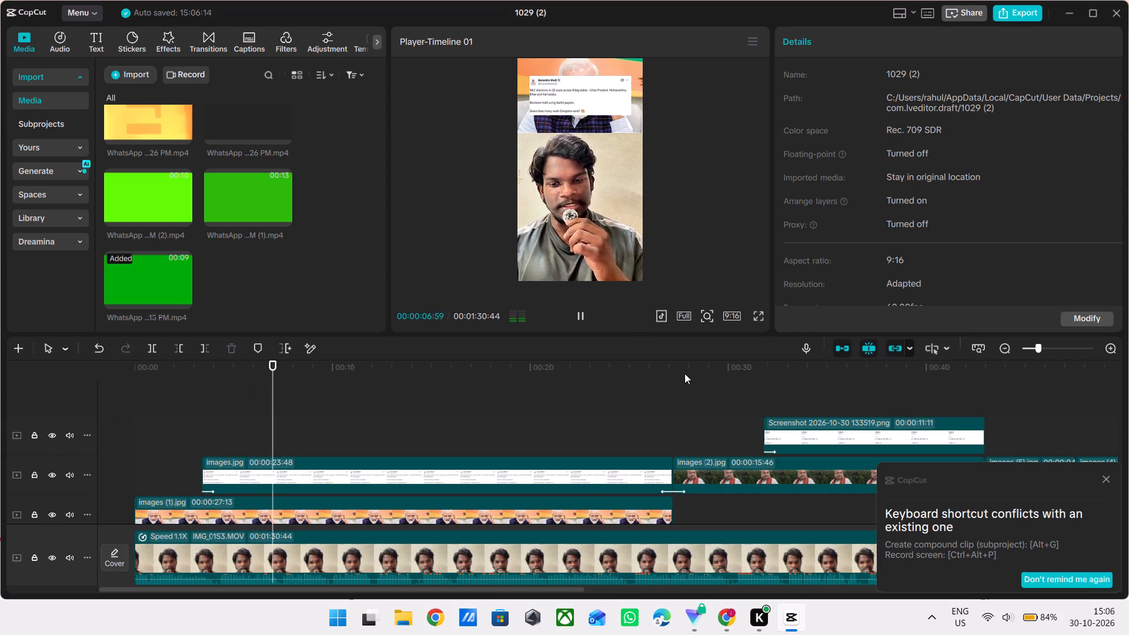
click(756, 319)
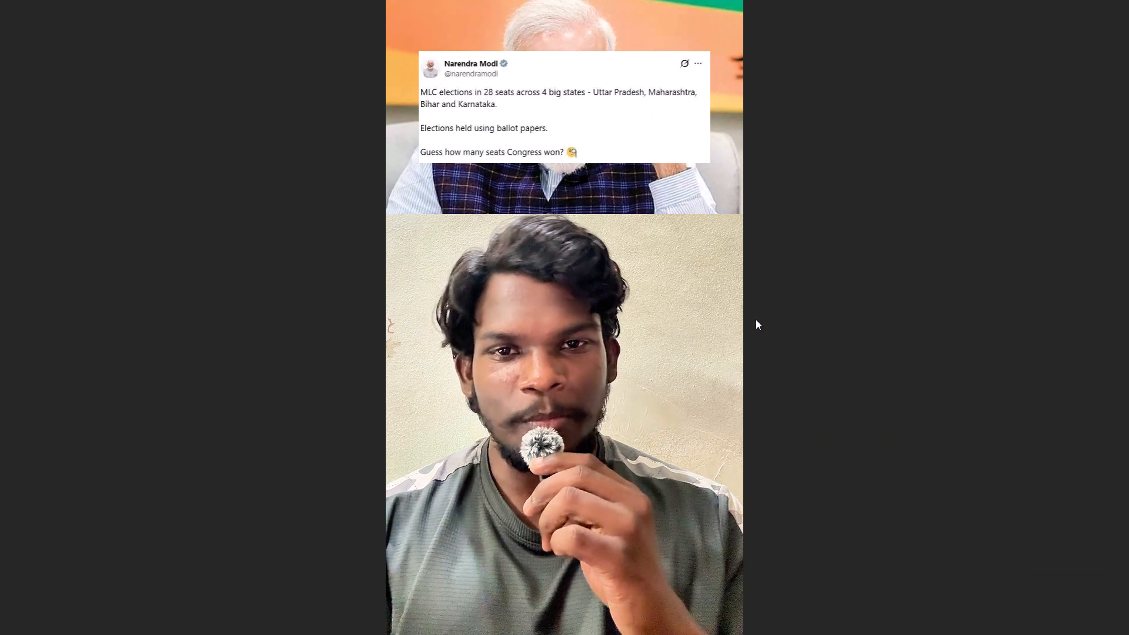
key(Escape)
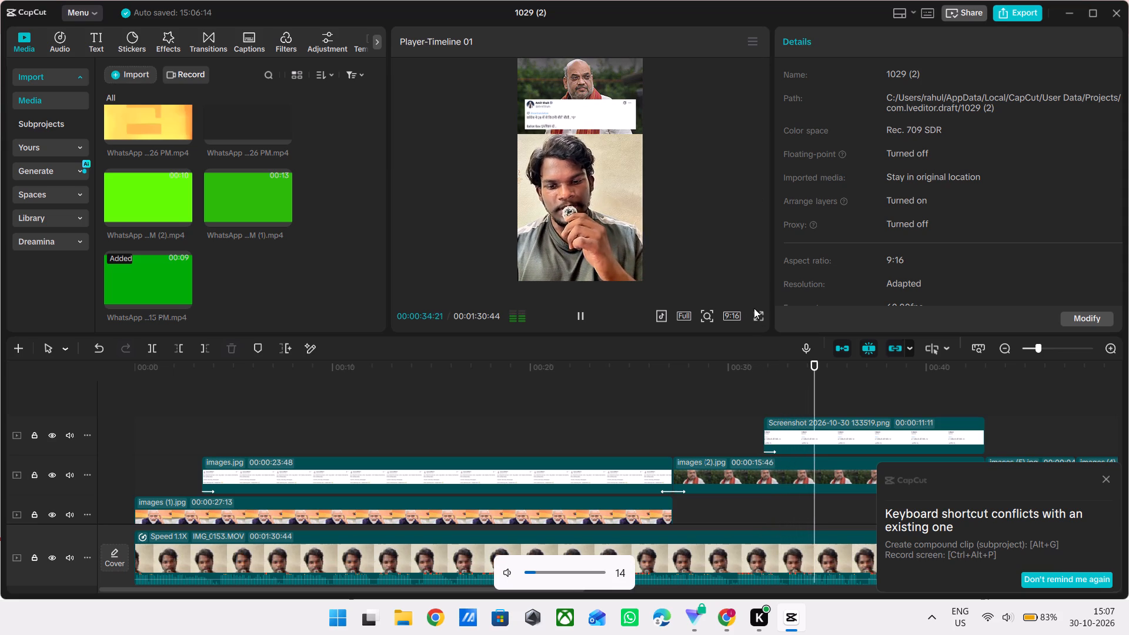
Review the video from about 00:00:50 at full screen, covering the change to the "Zero Check Karlo Bhai" image.
ctrl+scroll(699, 457, down, 8)
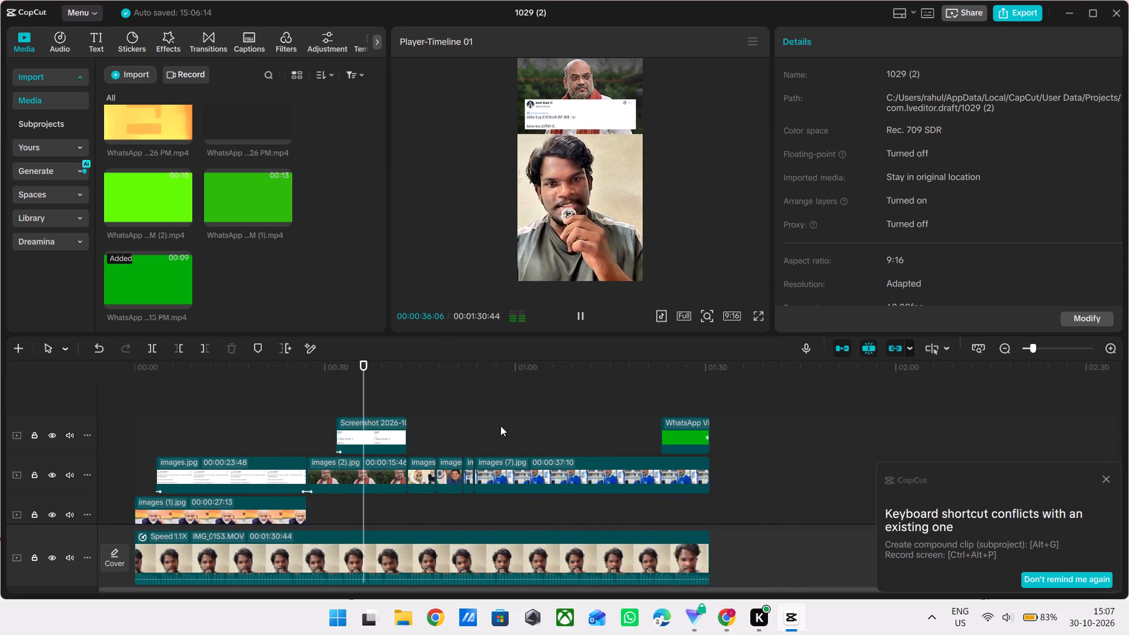
click(429, 410)
drag(429, 410, 457, 407)
key(space)
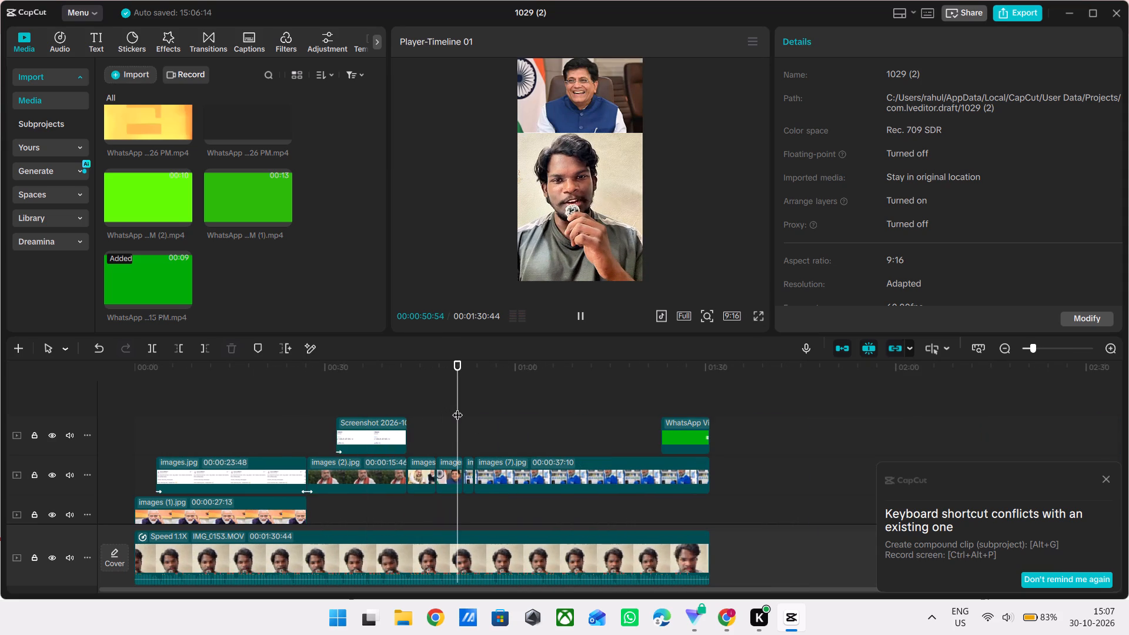
key(v)
key(space)
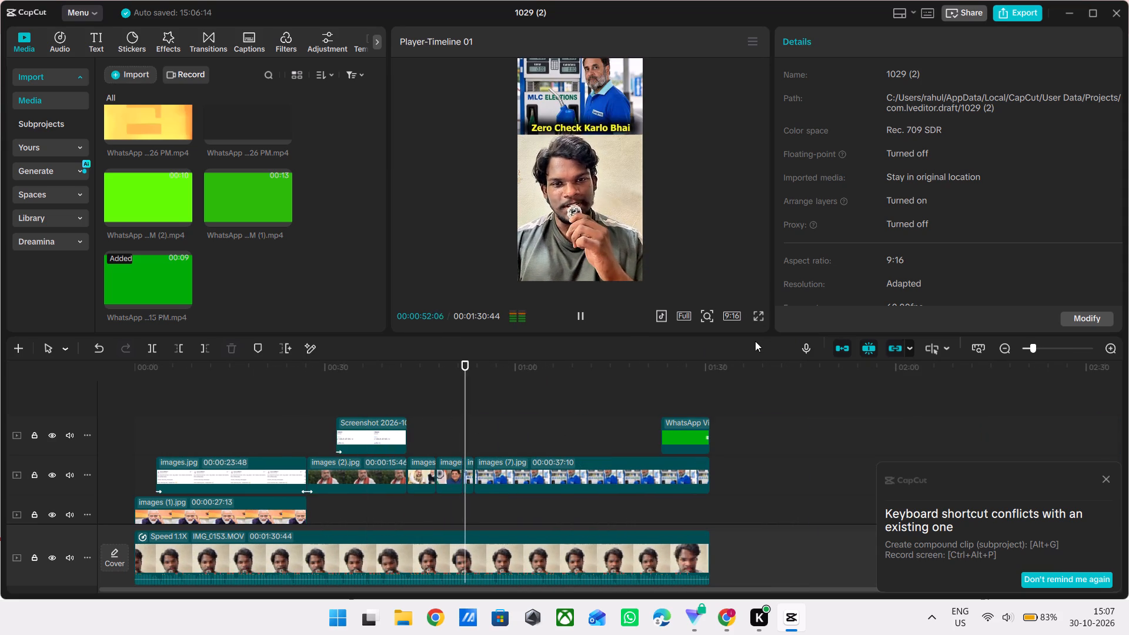
click(759, 319)
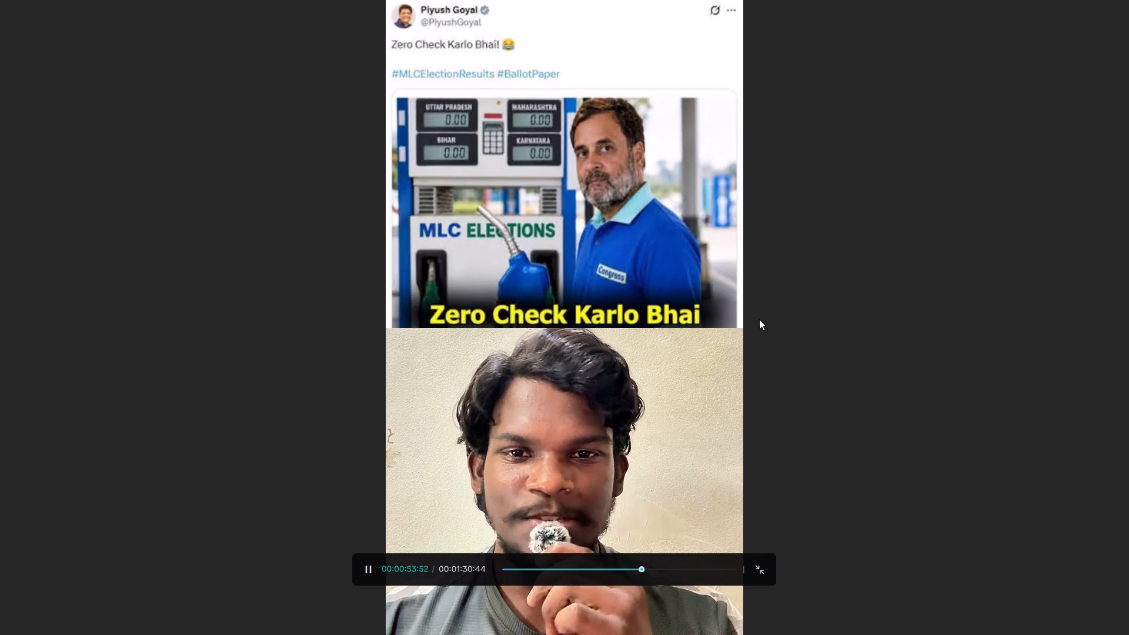
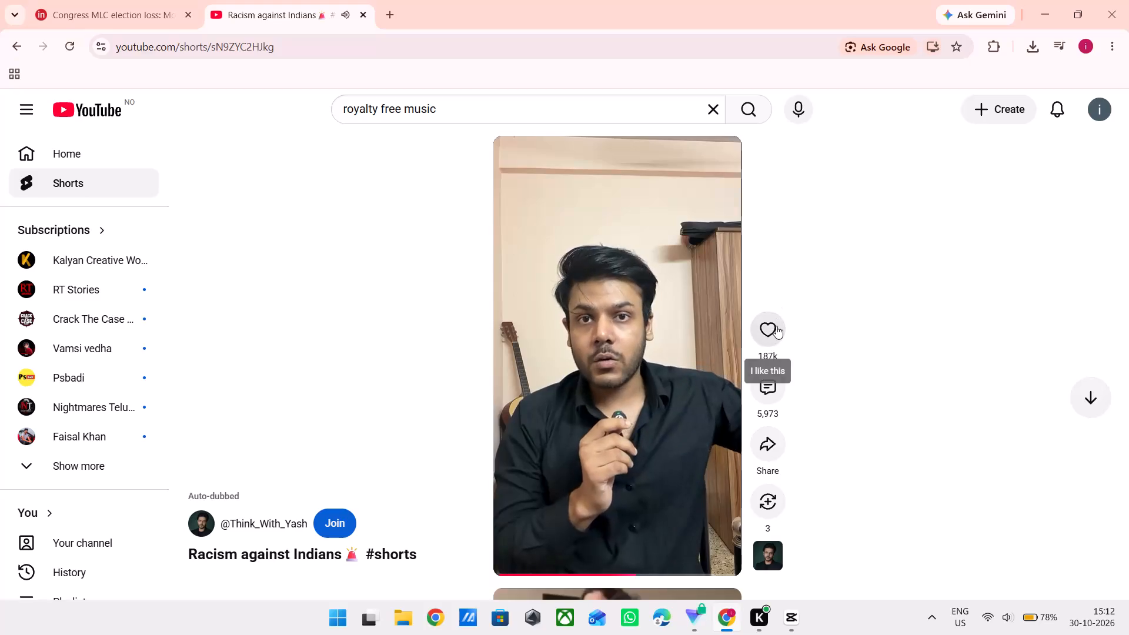
Like the YouTube short "Racism against Indians".
click(776, 326)
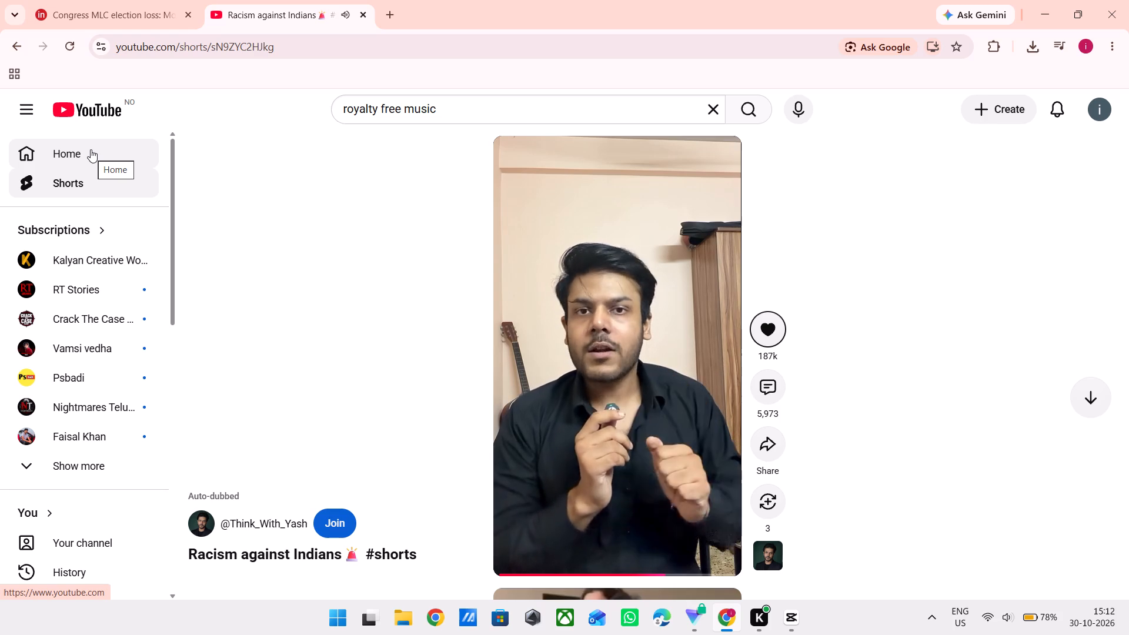
Watch the "Literally pant lo posukunnav anta kadara" short from the home feed, read through its comments and skip ahead in it.
click(91, 149)
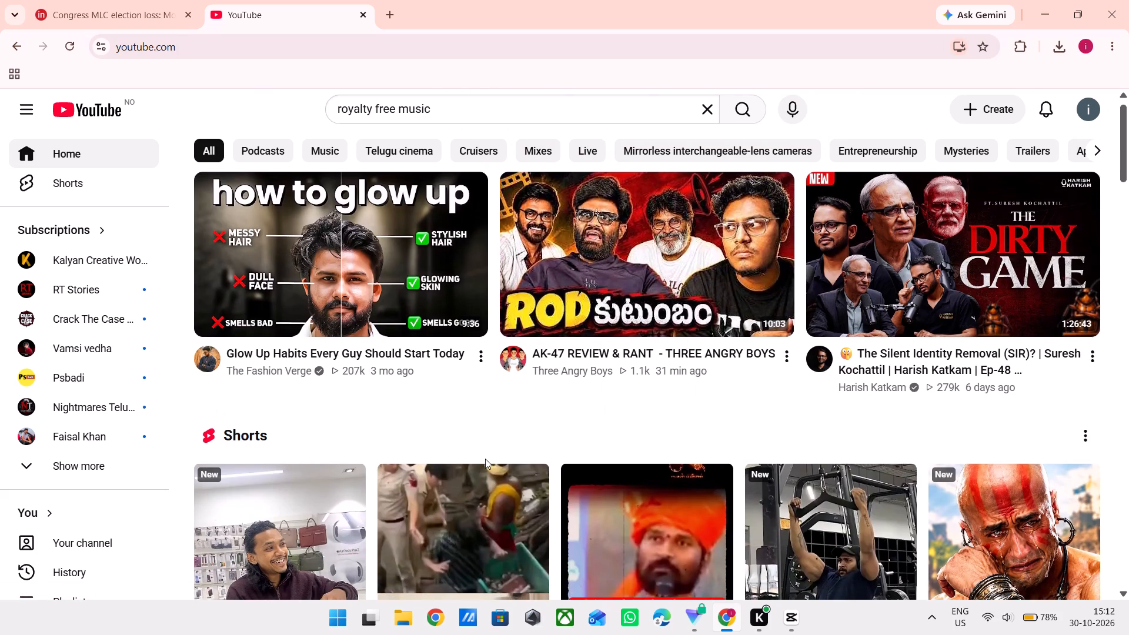
scroll(485, 459, down, 2)
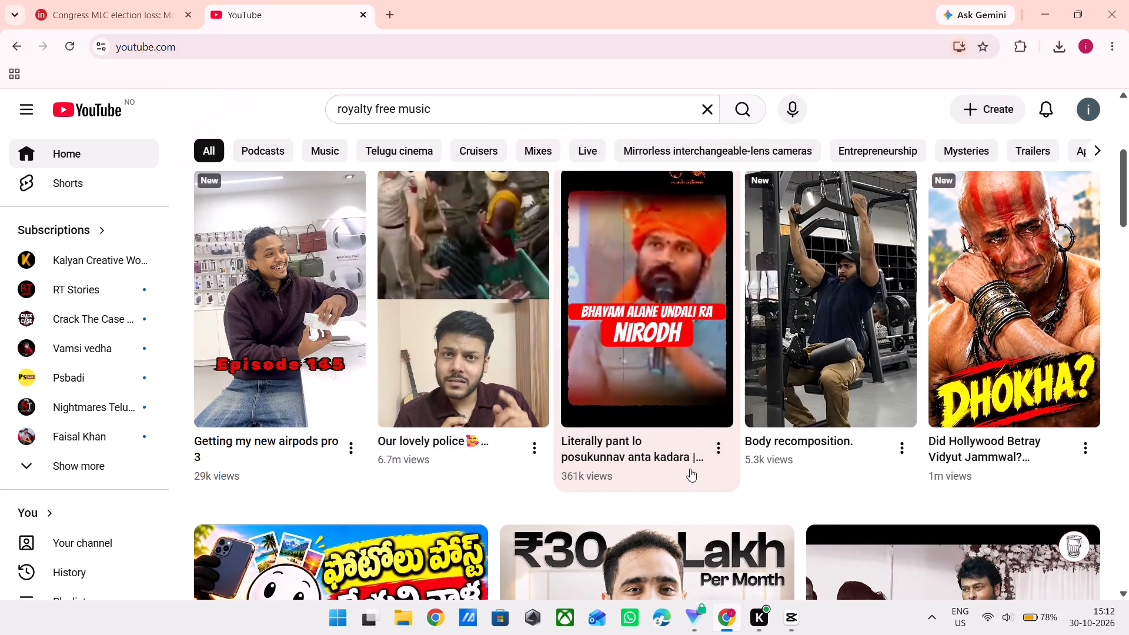
click(655, 400)
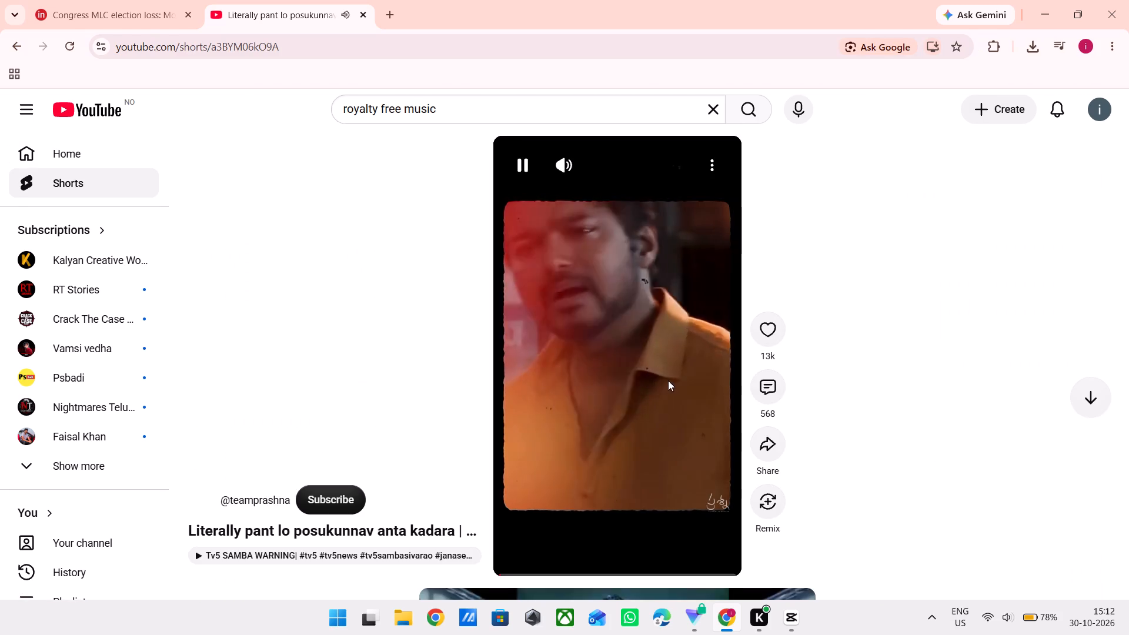
click(764, 387)
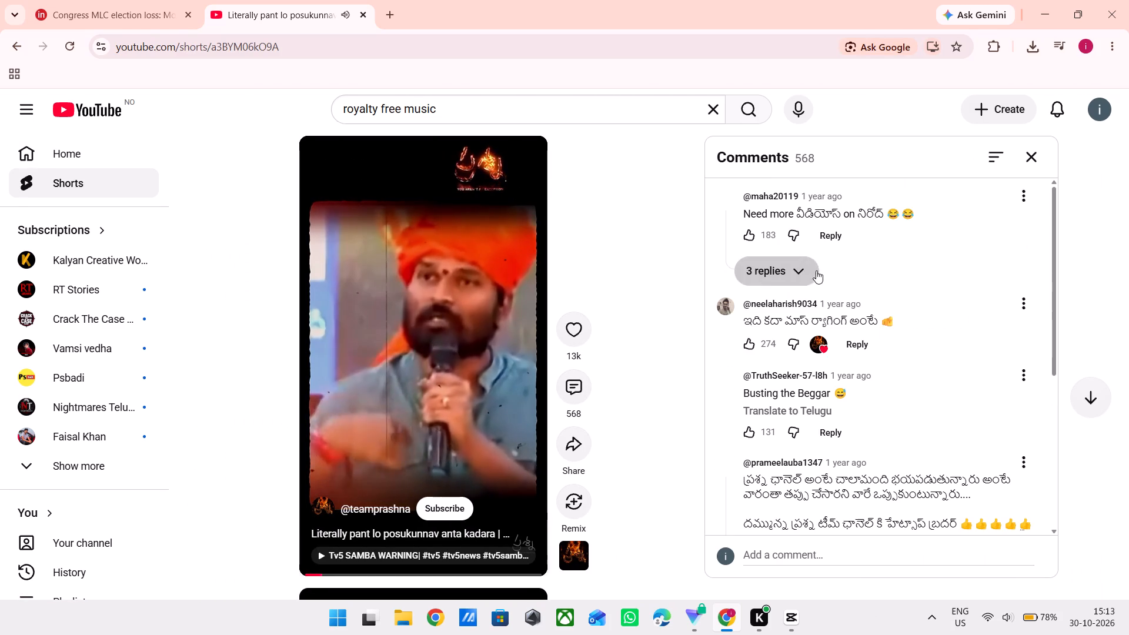
scroll(946, 311, down, 1)
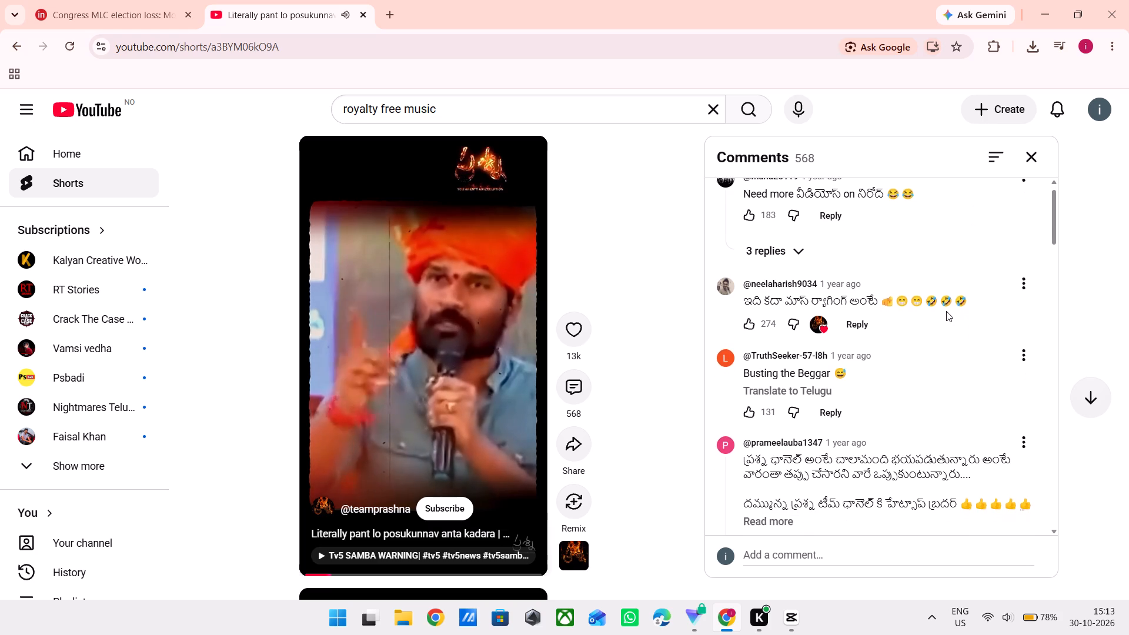
scroll(946, 311, down, 3)
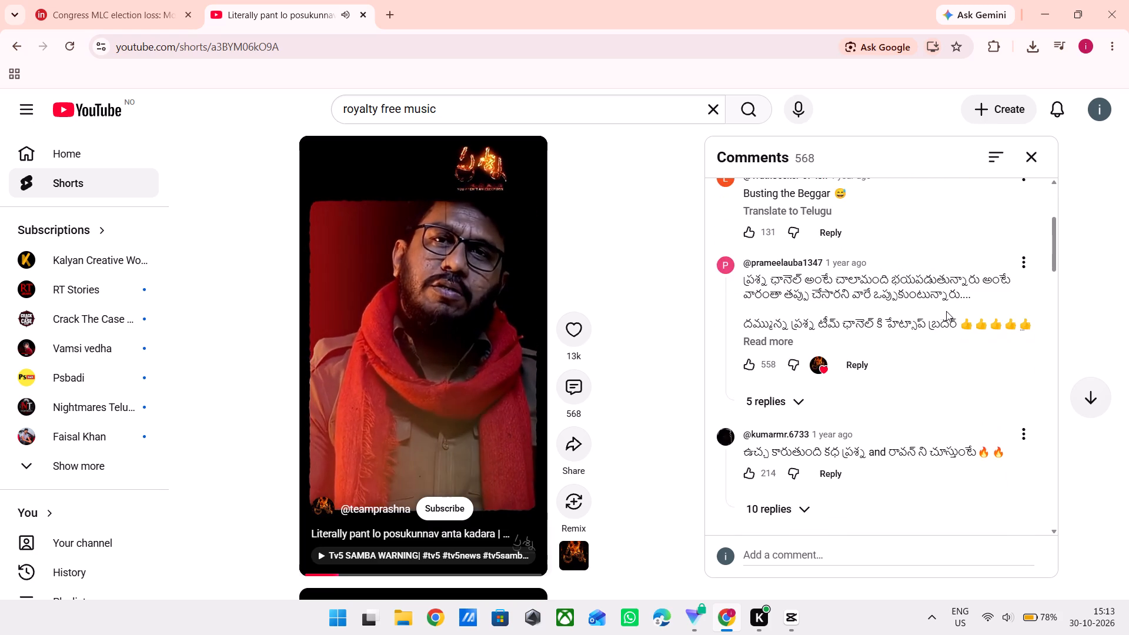
scroll(946, 311, down, 1)
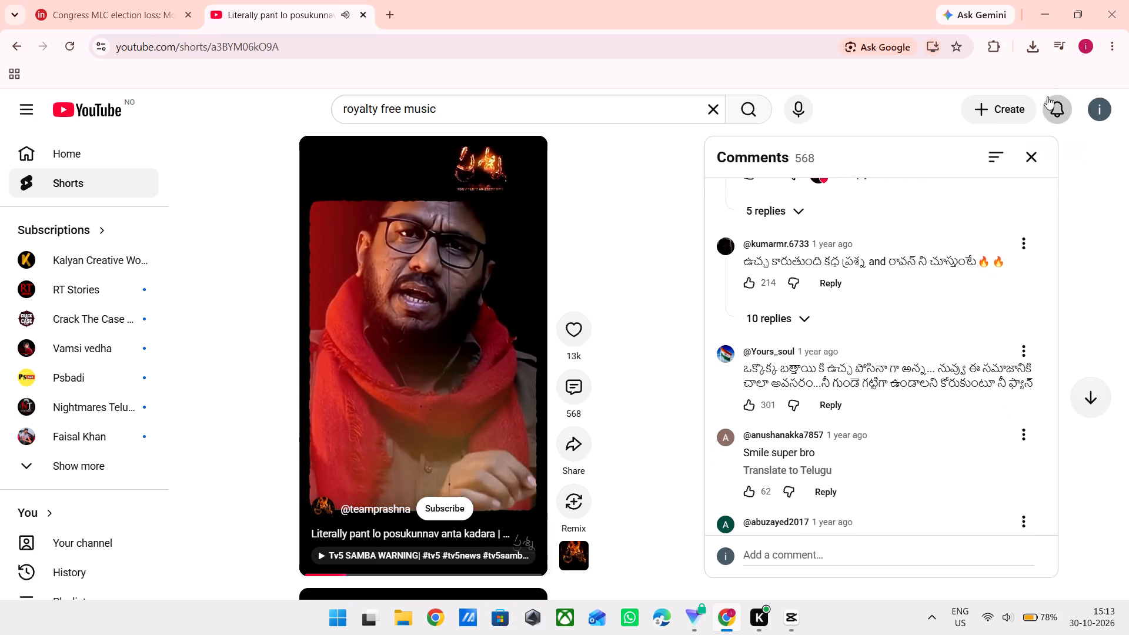
click(1034, 152)
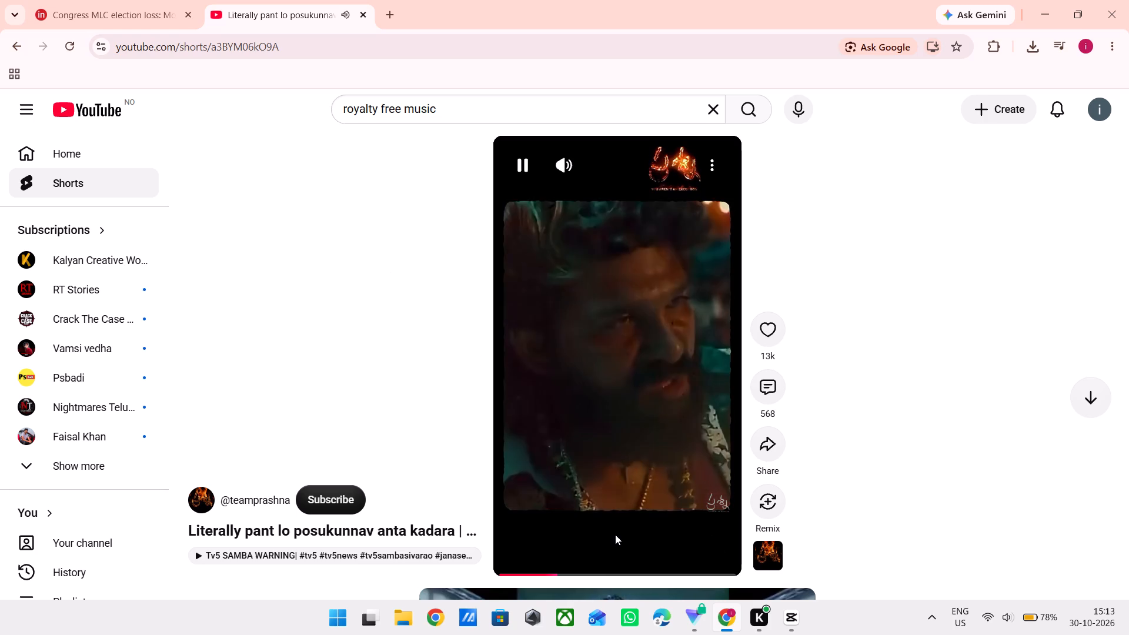
click(596, 574)
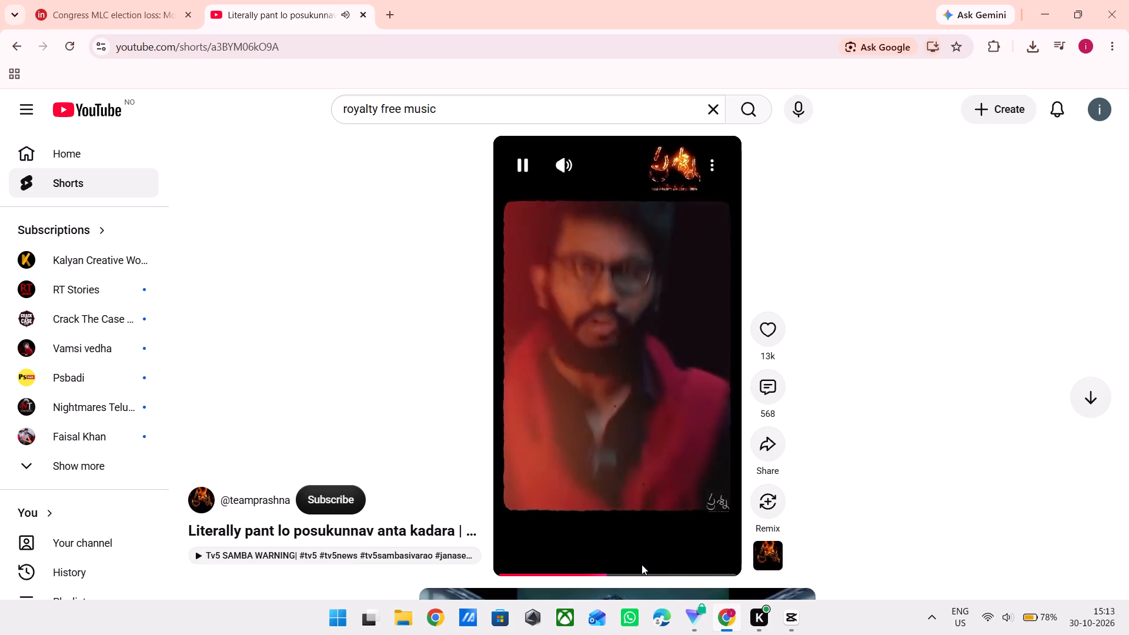
click(670, 567)
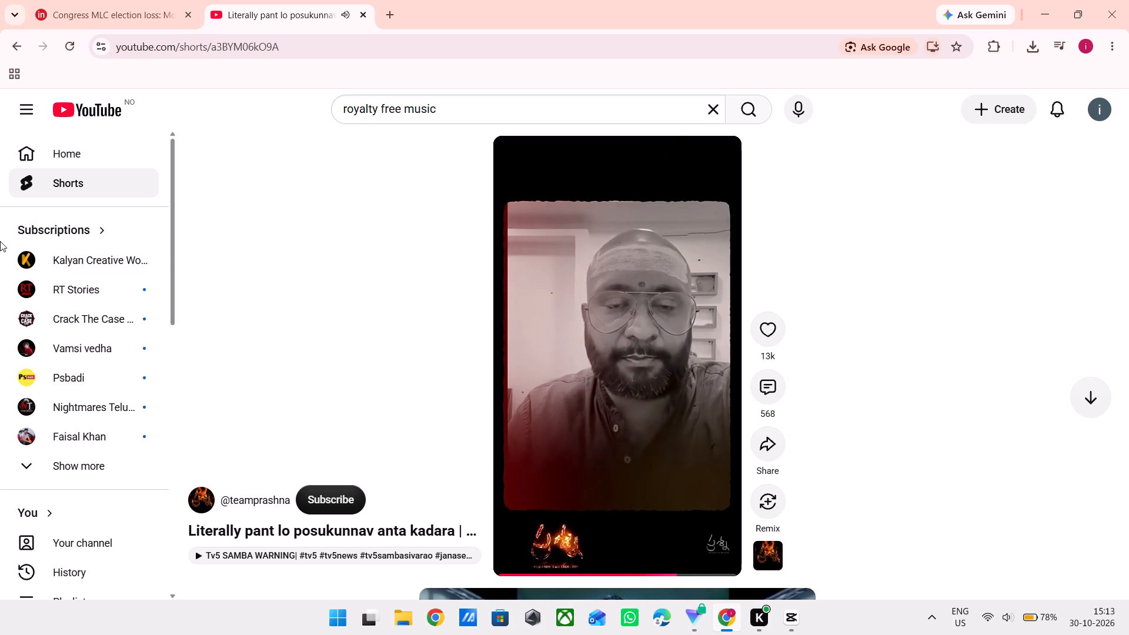
View the start of the "Did Hollywood Betray Vidyut Jammwal?" short from the home feed, then return to the feed.
click(65, 166)
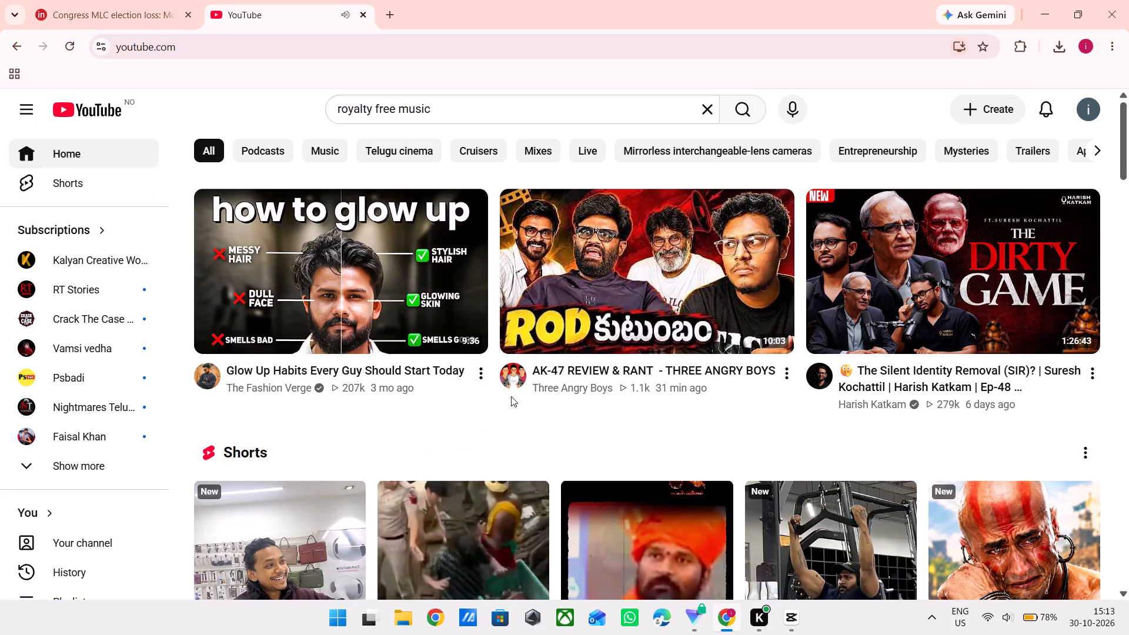
scroll(511, 396, down, 3)
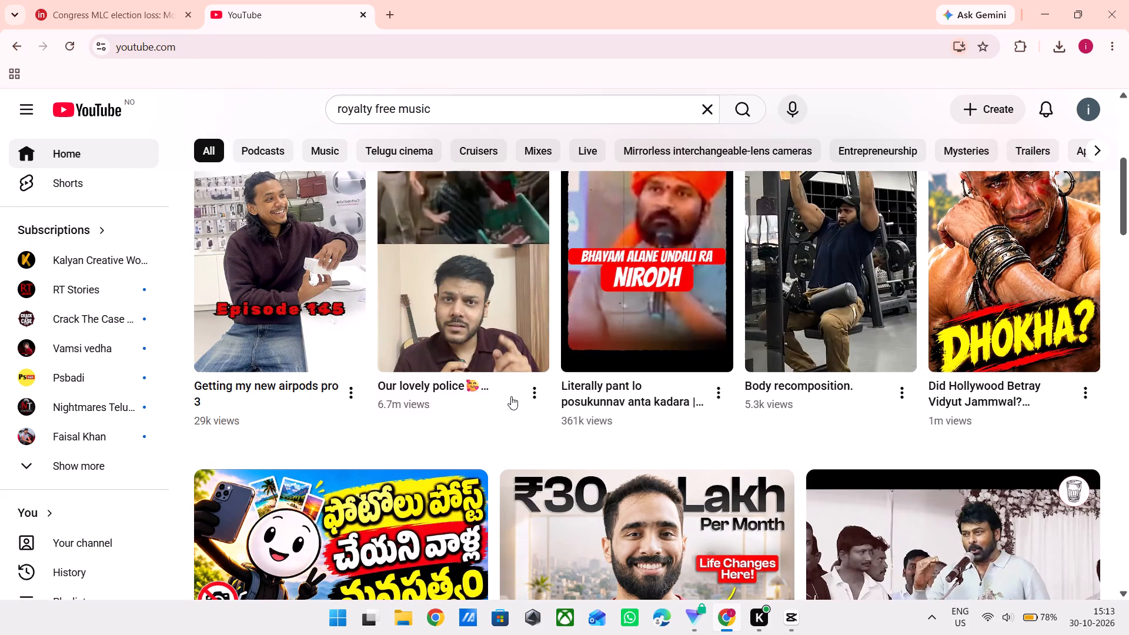
click(1044, 279)
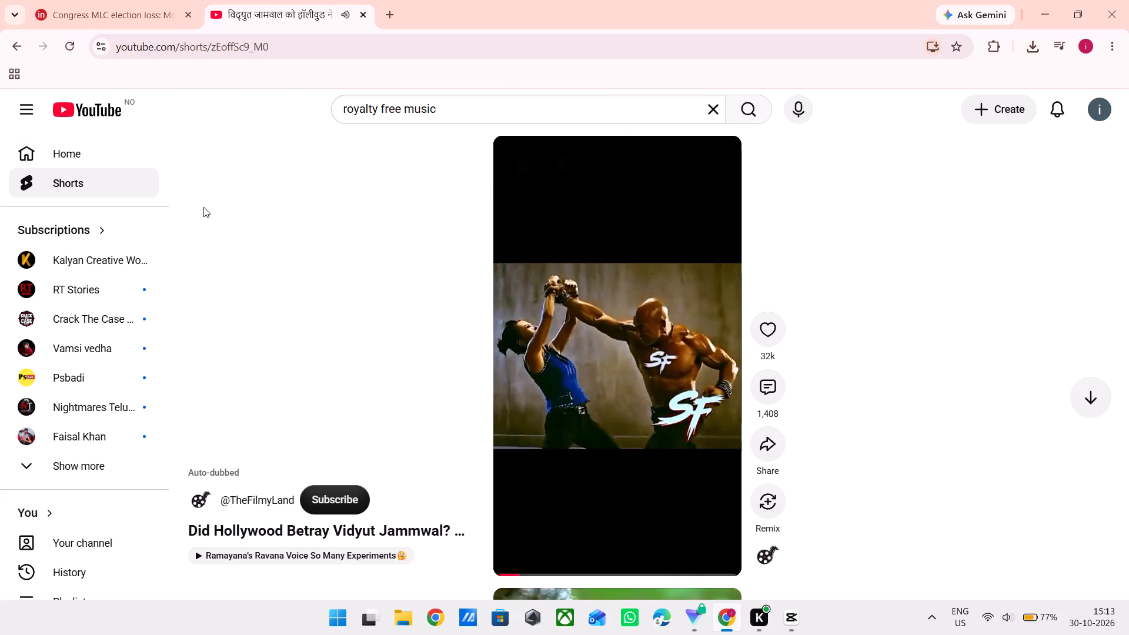
click(120, 159)
scroll(550, 346, down, 6)
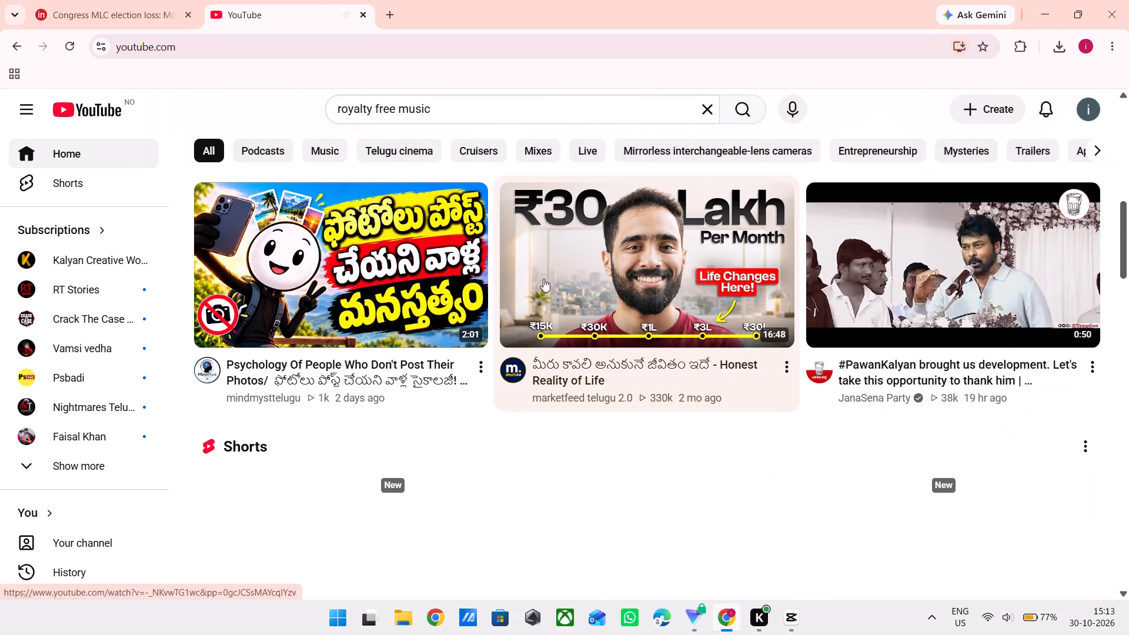
Clear the old "royalty free music" query and search YouTube for "thiru bgm".
drag(473, 103, 282, 105)
key(BackSpace)
click(245, 105)
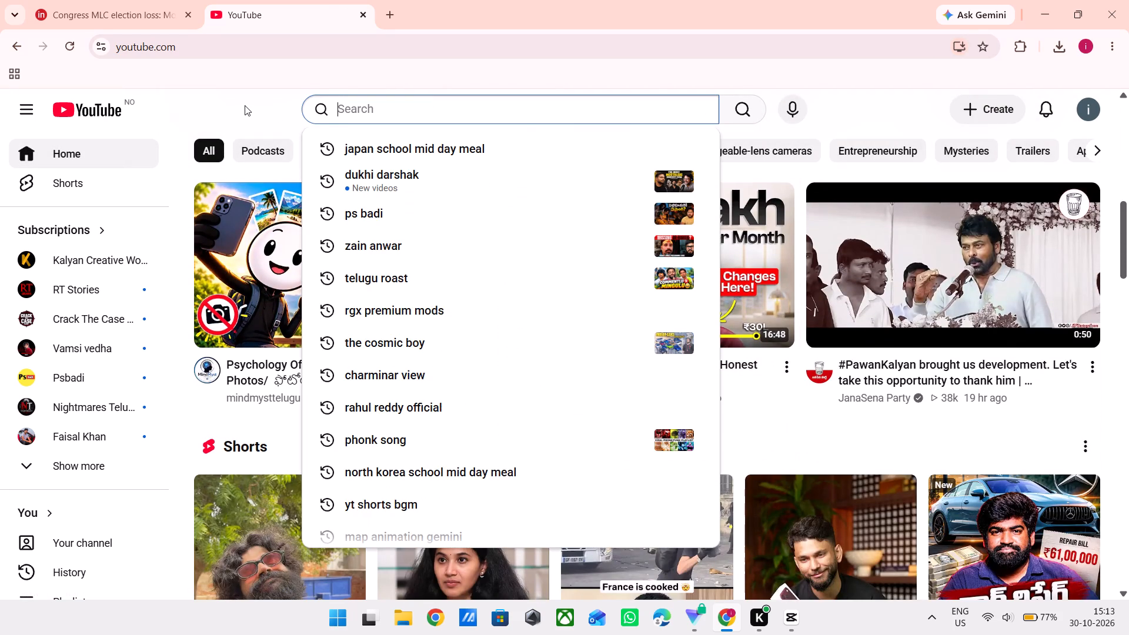
scroll(537, 379, down, 1)
scroll(655, 470, down, 1)
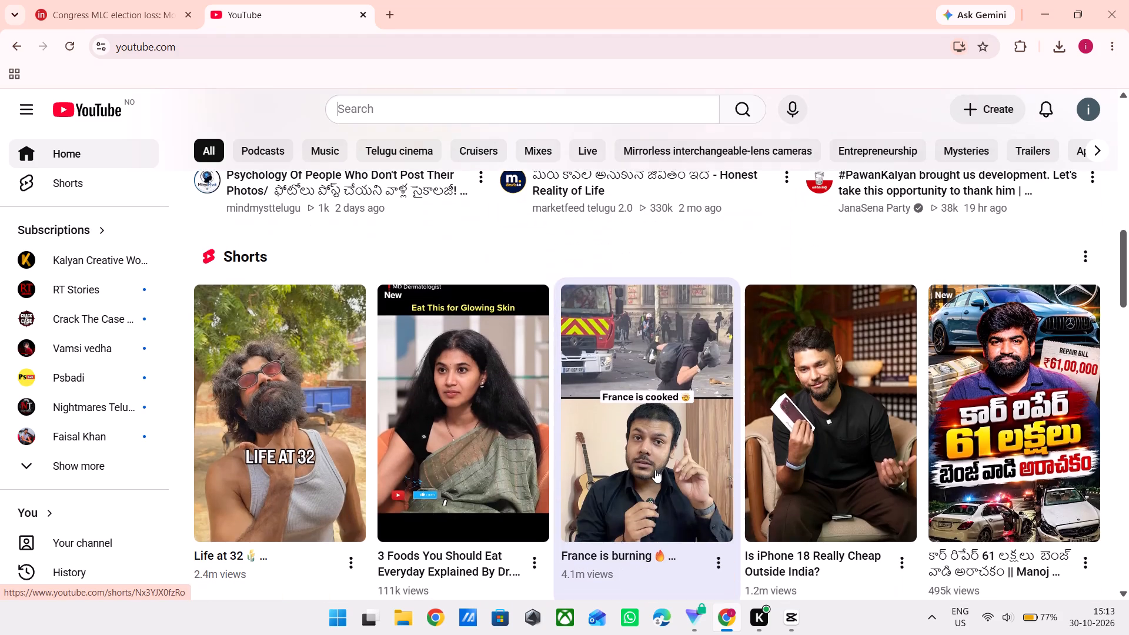
scroll(655, 470, down, 1)
click(523, 103)
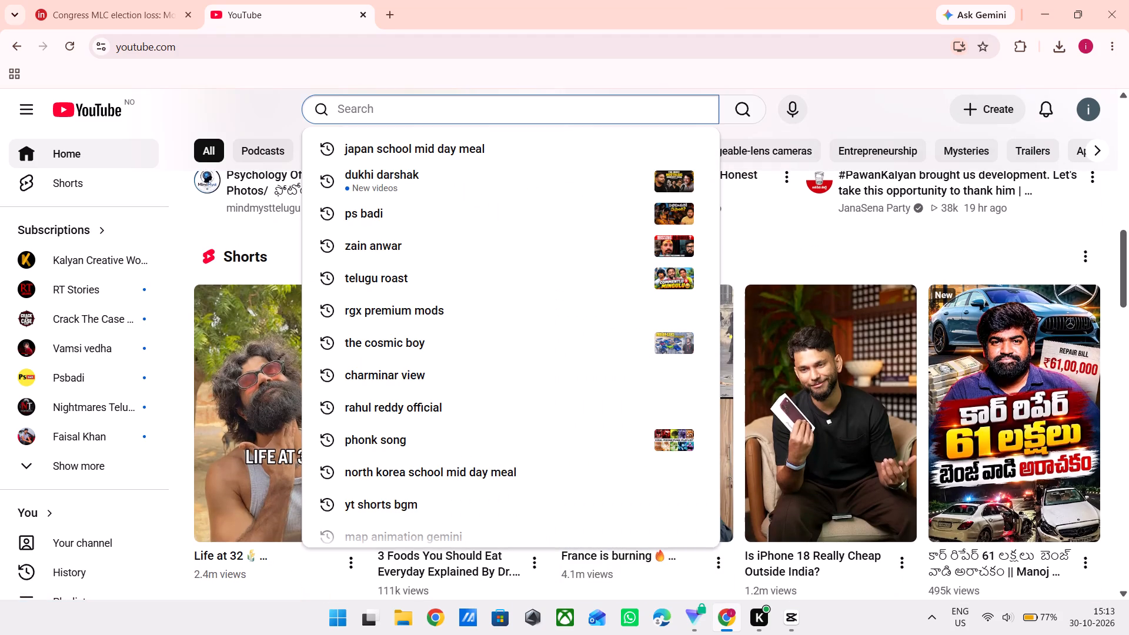
text(thi)
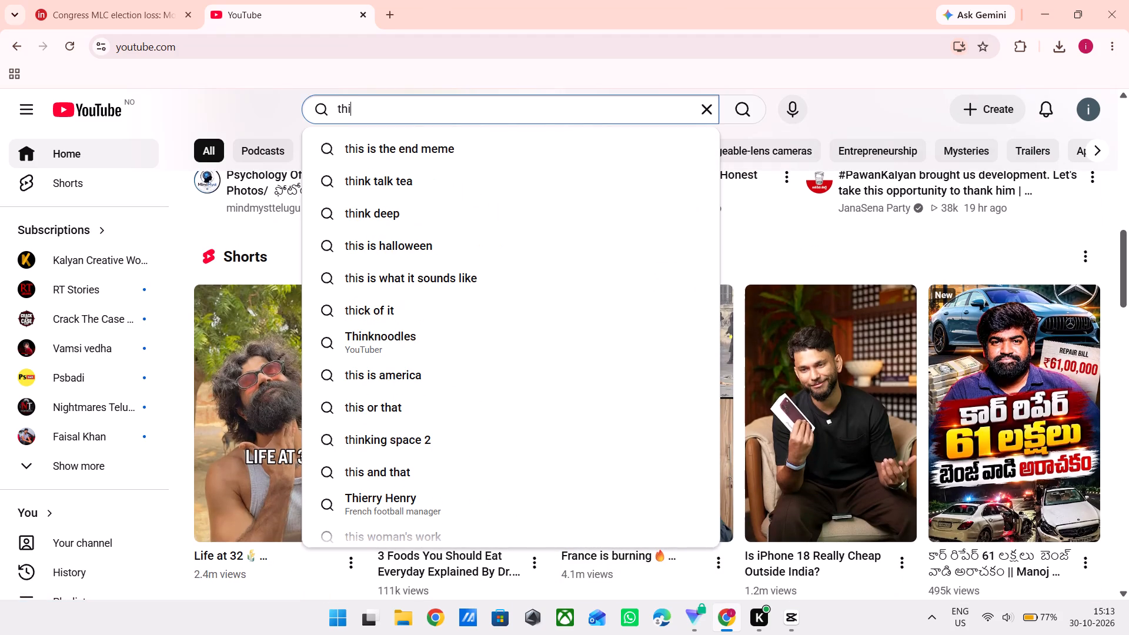
text(ru)
key(space)
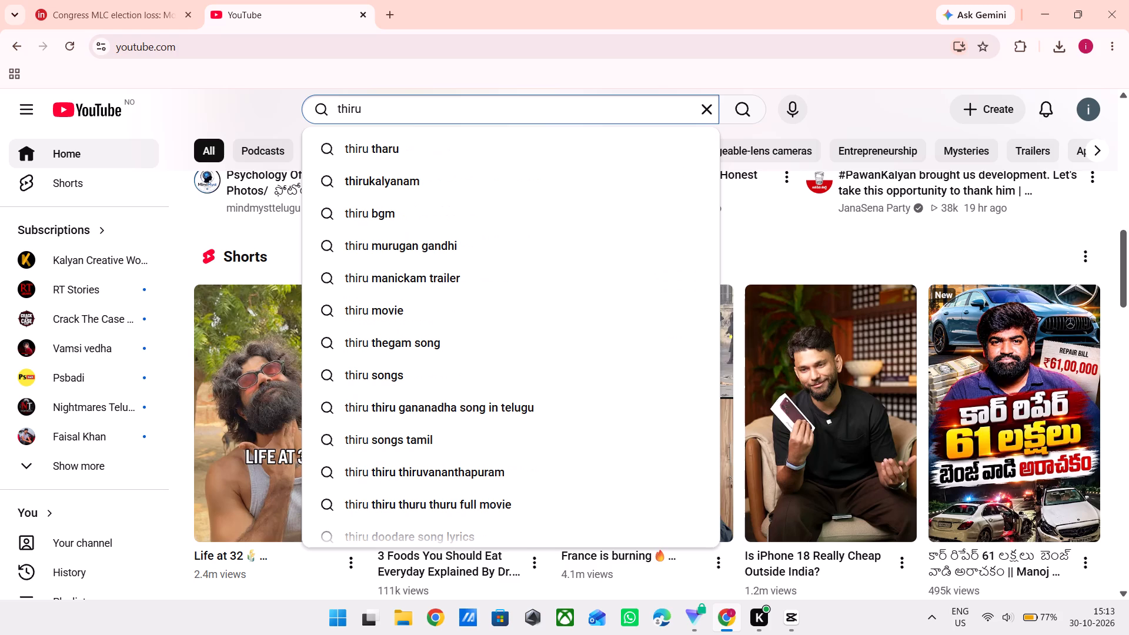
key(Down)
key(Down)
key(Down)
key(Return)
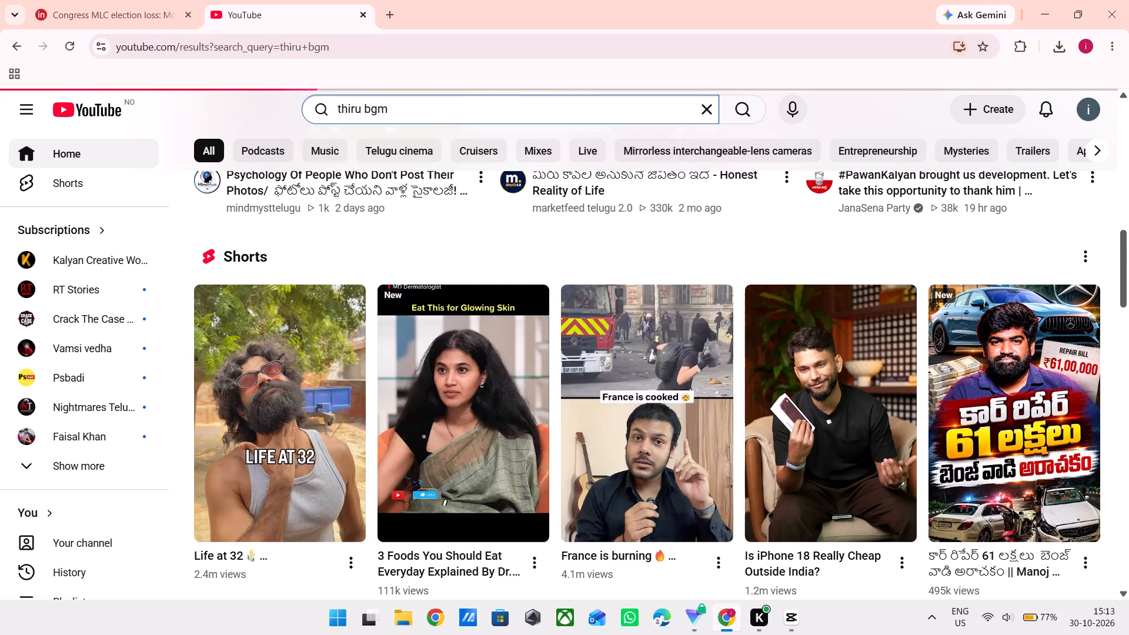
Open "Senior Pazham (Instrumental)" from the search results, copy its share link and close the YouTube page.
scroll(542, 353, down, 2)
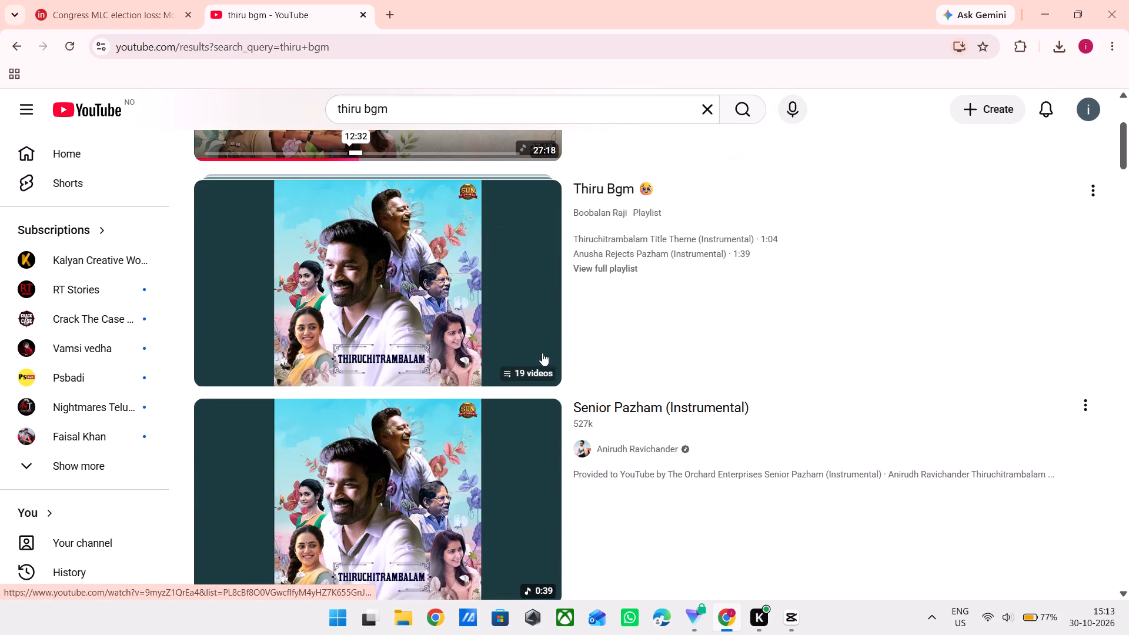
scroll(489, 427, down, 1)
click(442, 452)
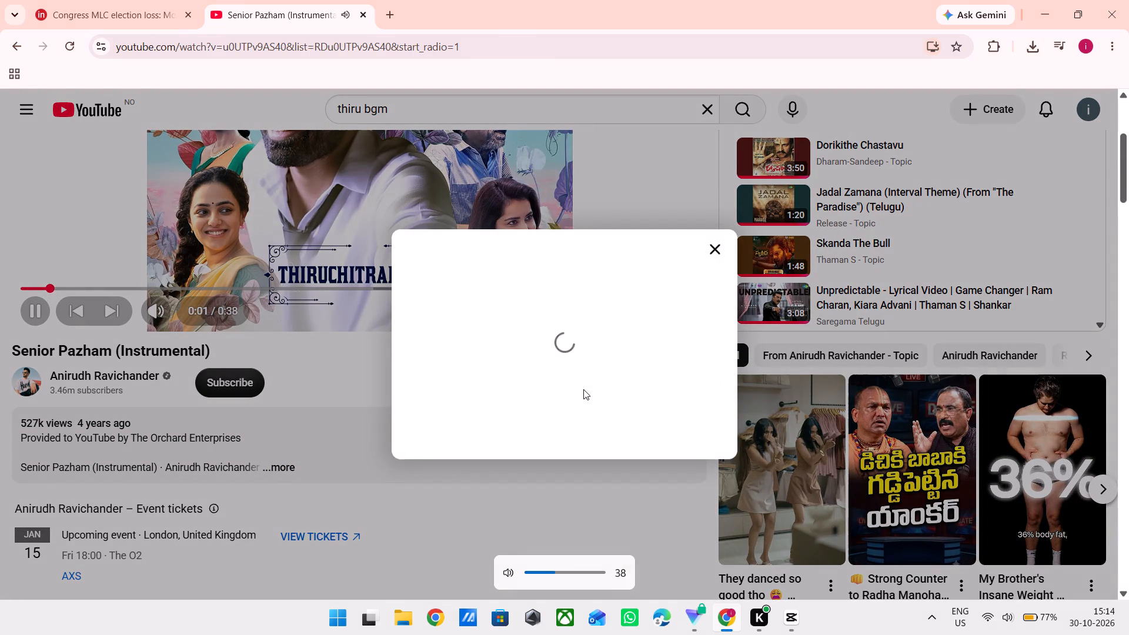
click(694, 425)
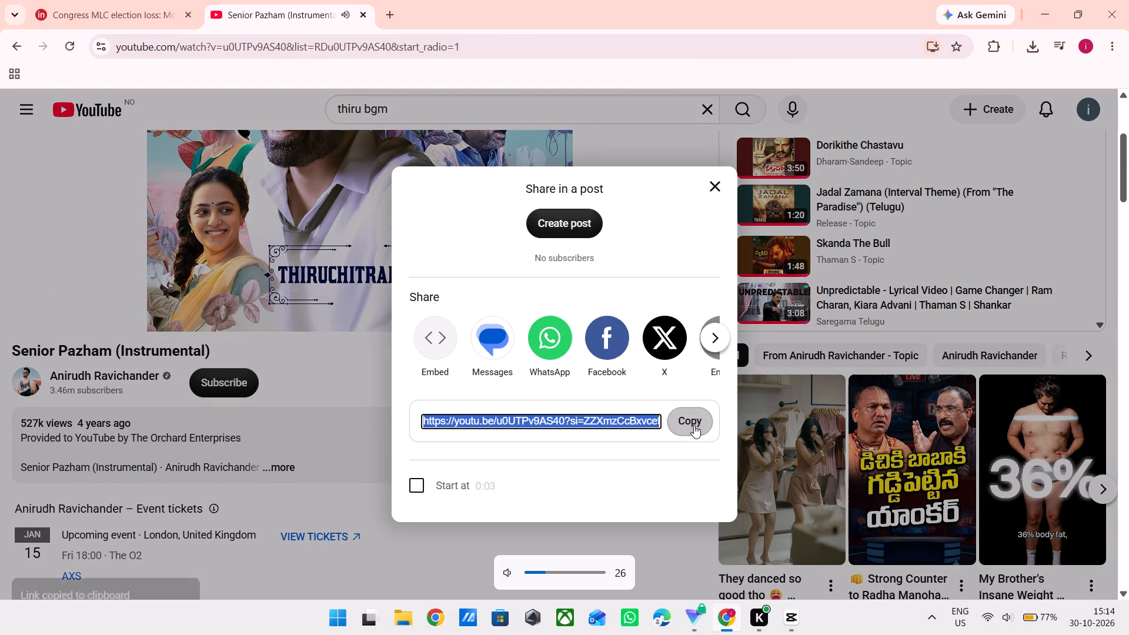
key(ctrl+w)
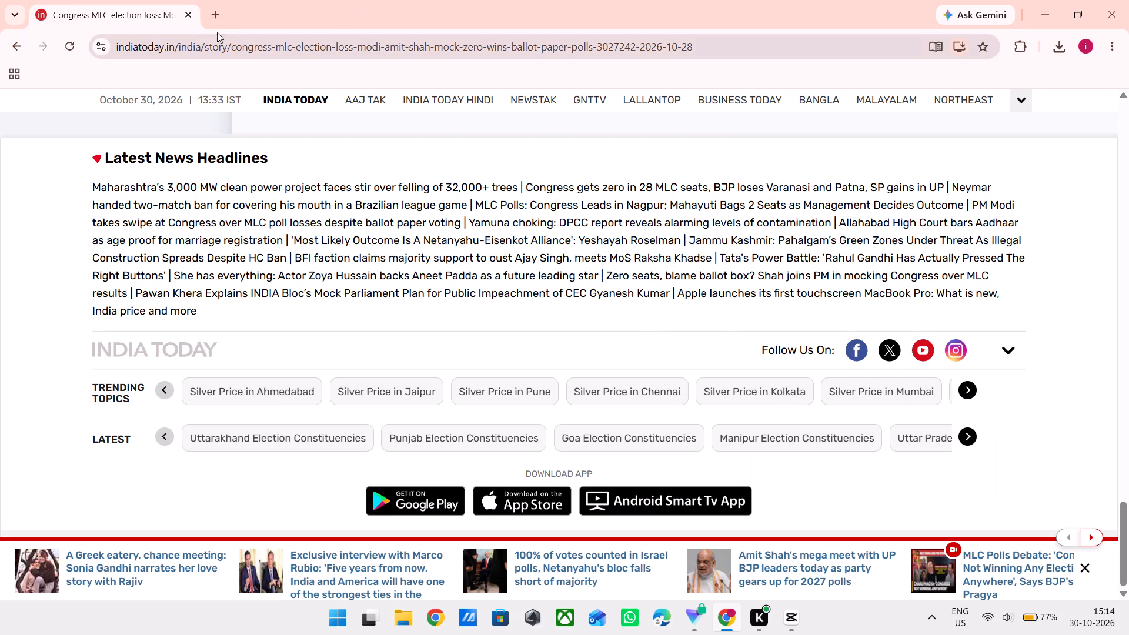
Open the SSYouTube video downloader in a new page and submit the copied "Senior Pazham (Instrumental)" link.
click(217, 24)
text(ss)
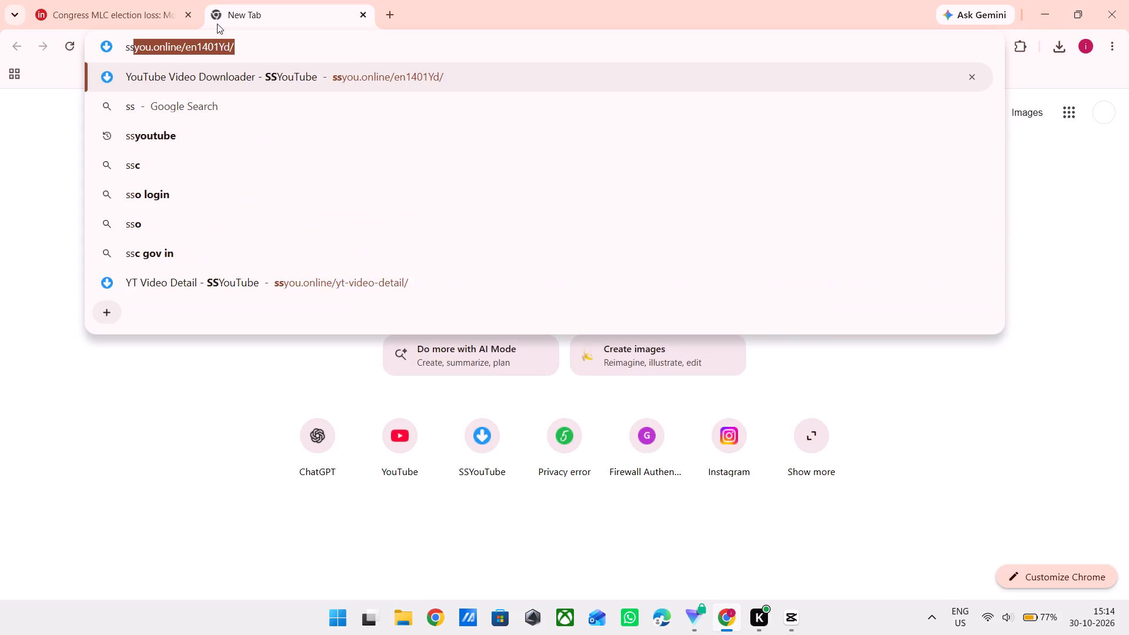
key(Return)
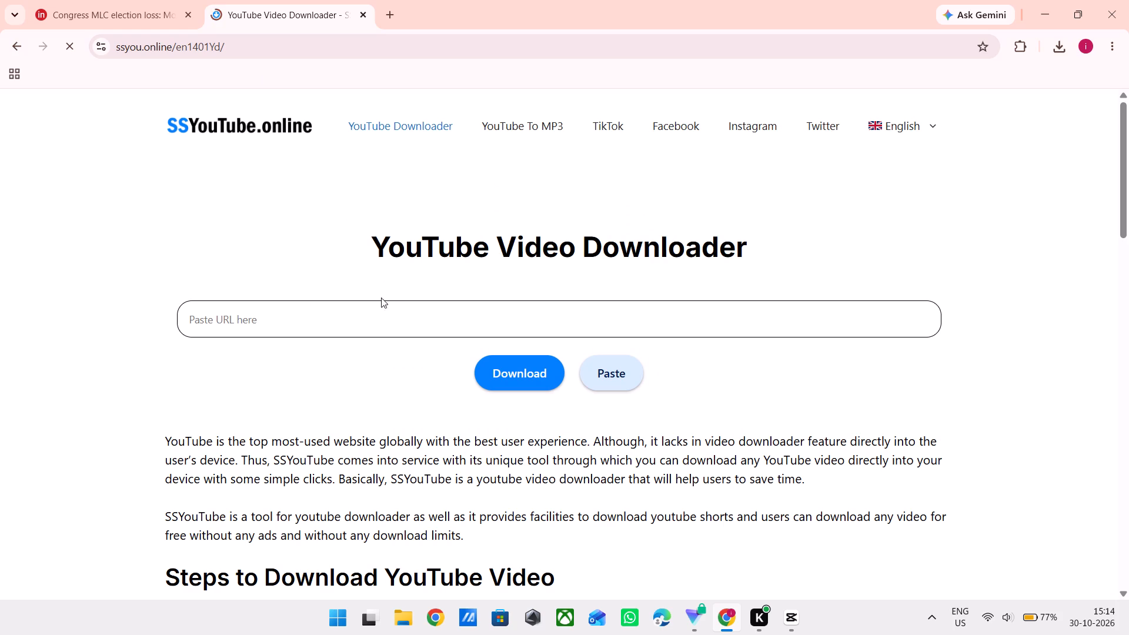
click(379, 317)
key(ctrl+v)
key(Return)
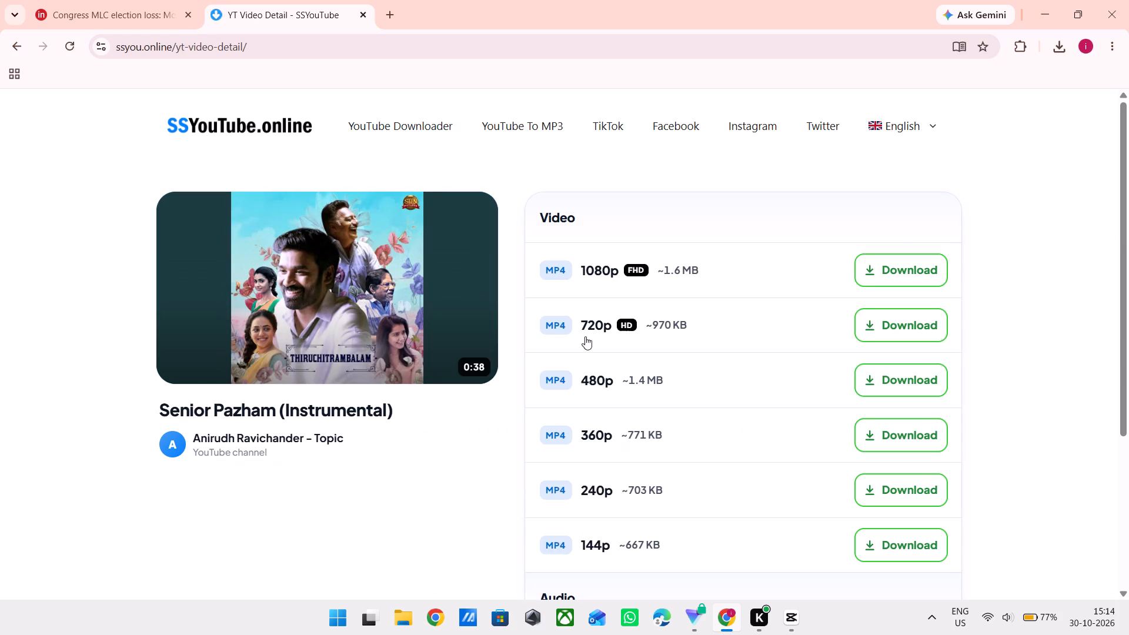
Download the track as a 320 kbps MP3, close the pop-up page and the downloader, and return to CapCut.
scroll(949, 400, down, 3)
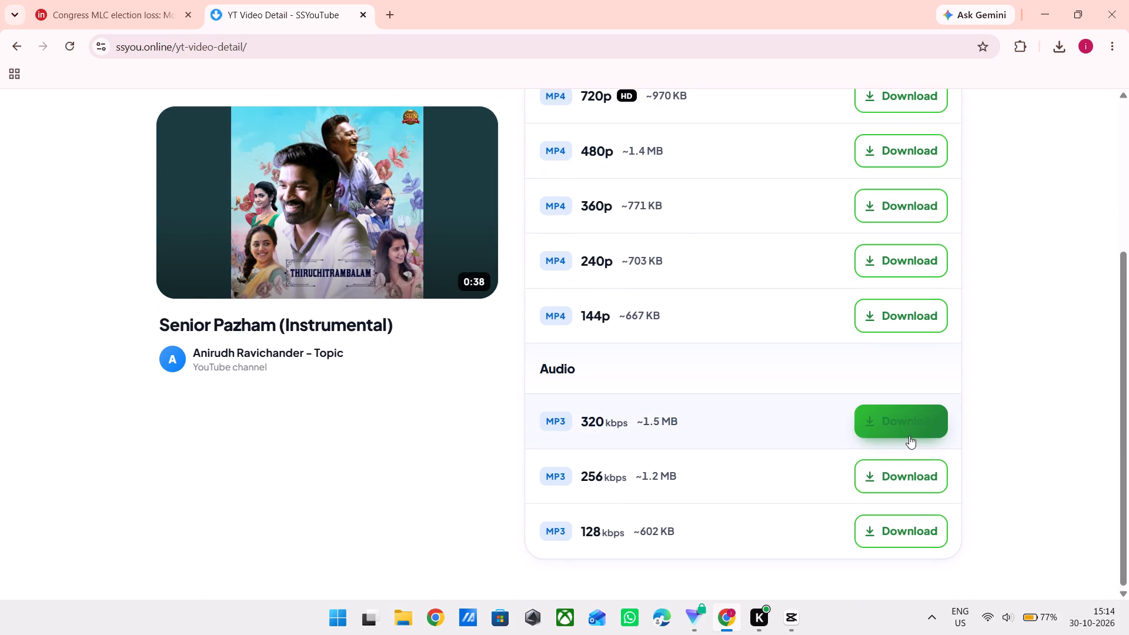
click(909, 436)
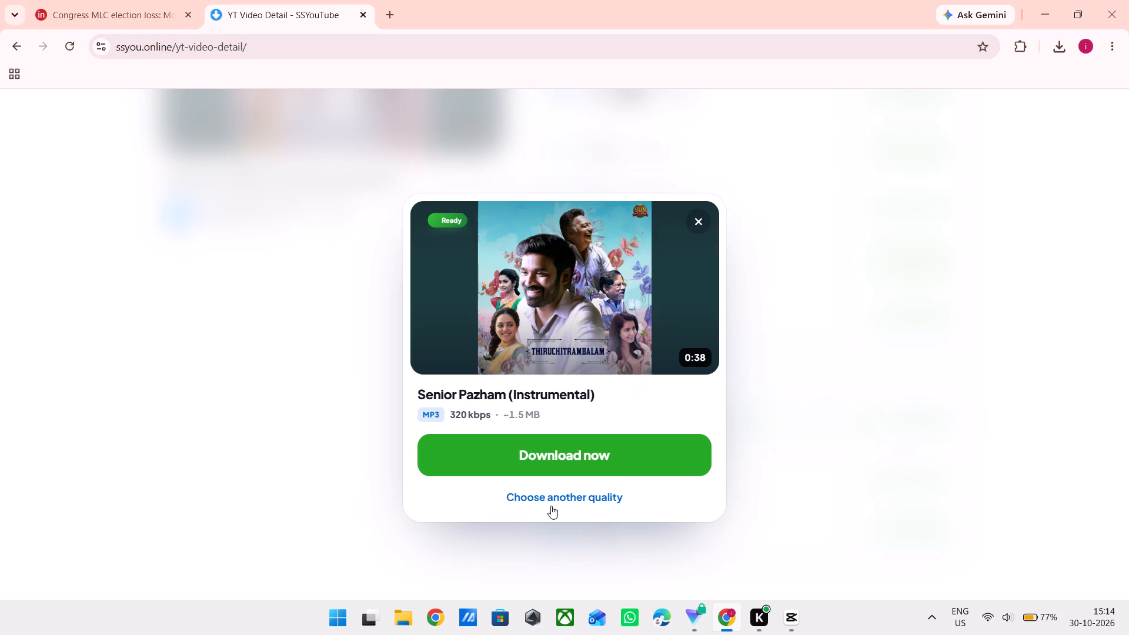
click(599, 454)
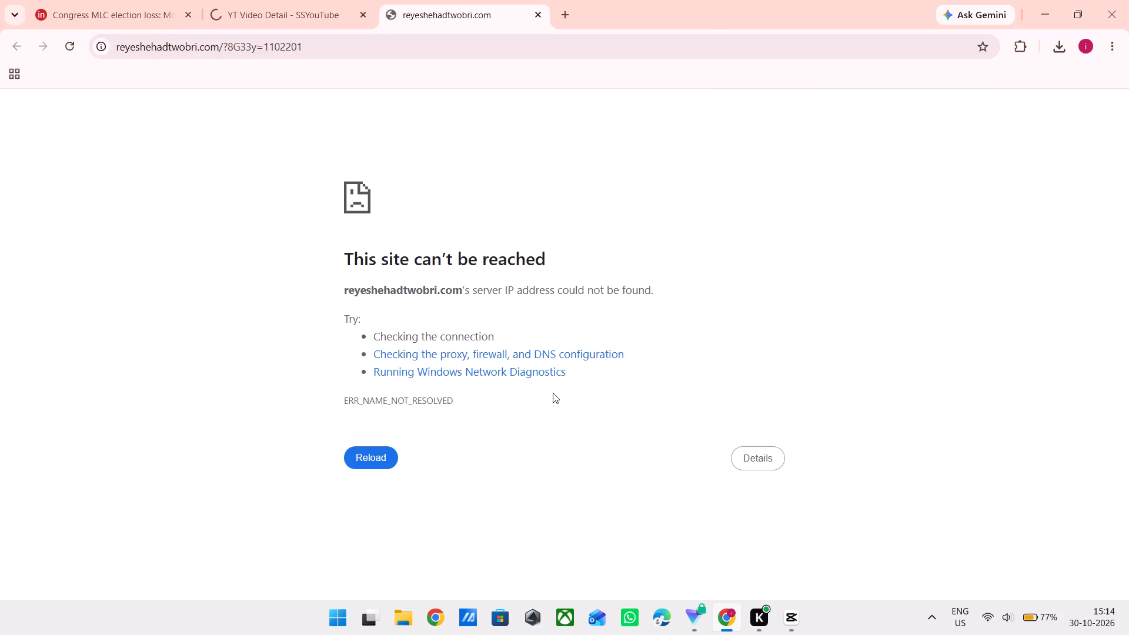
key(ctrl+w)
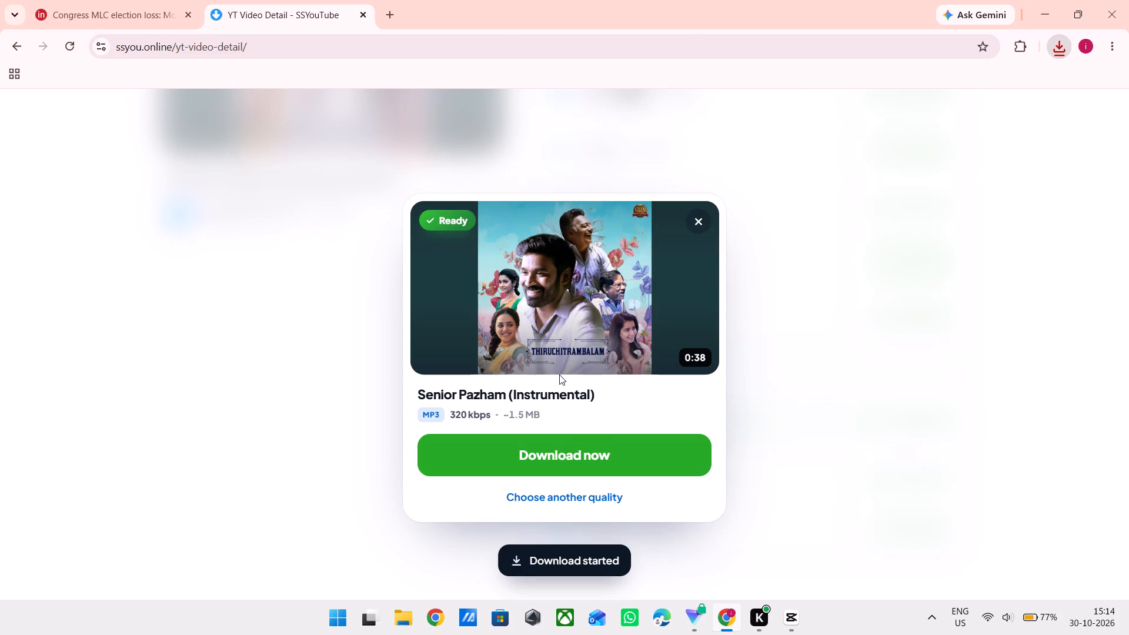
key(ctrl+w)
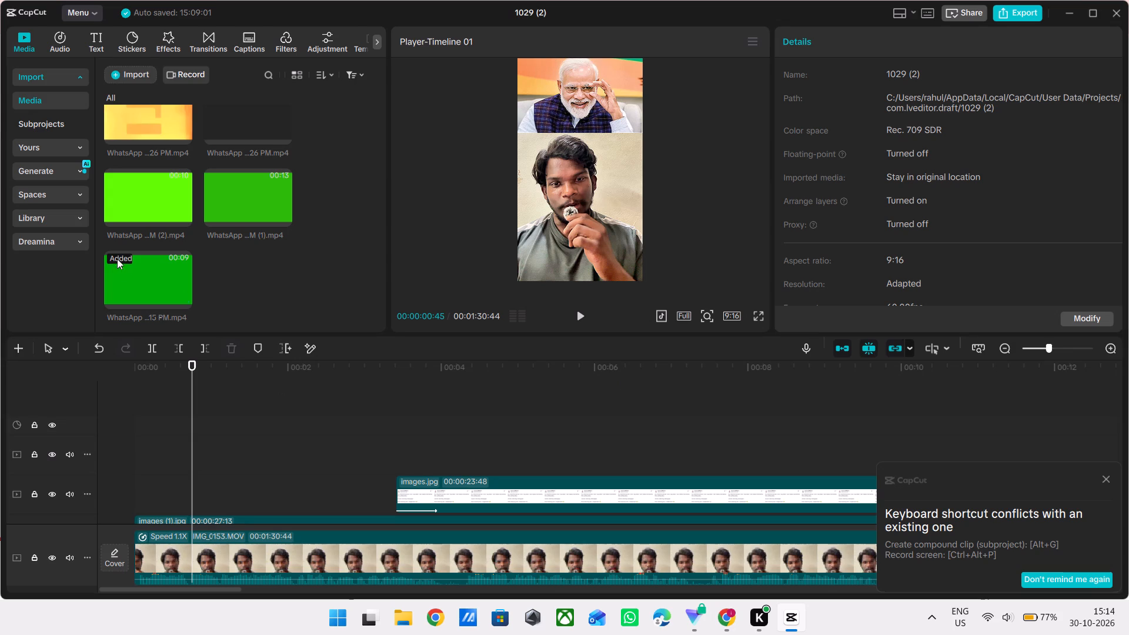
Play the opening seconds of the edit on the timeline.
click(216, 419)
drag(216, 419, 0, 487)
key(space)
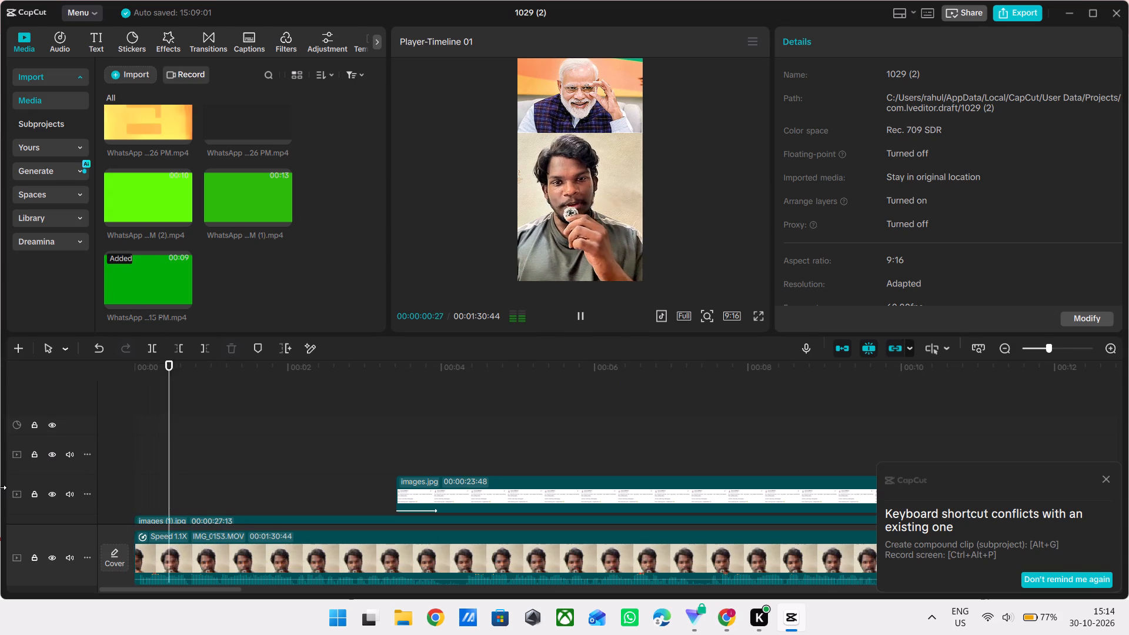
Import the downloaded "Senior Pazham (Instrumental)" 320 kbps MP3 from the Downloads folder into the project media.
click(123, 84)
click(131, 79)
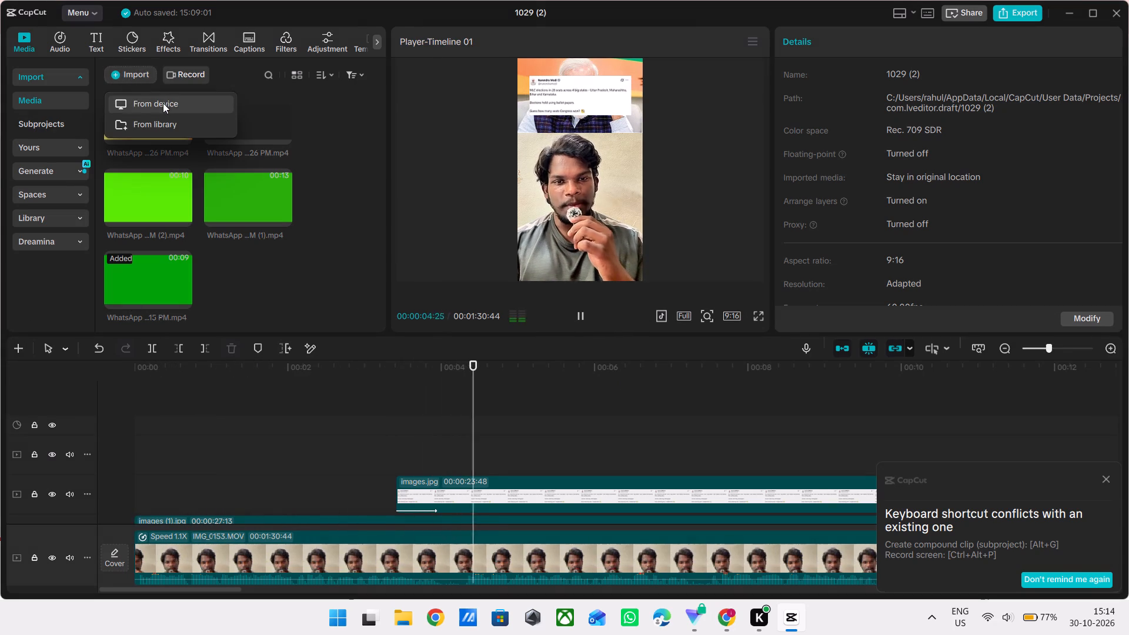
click(163, 103)
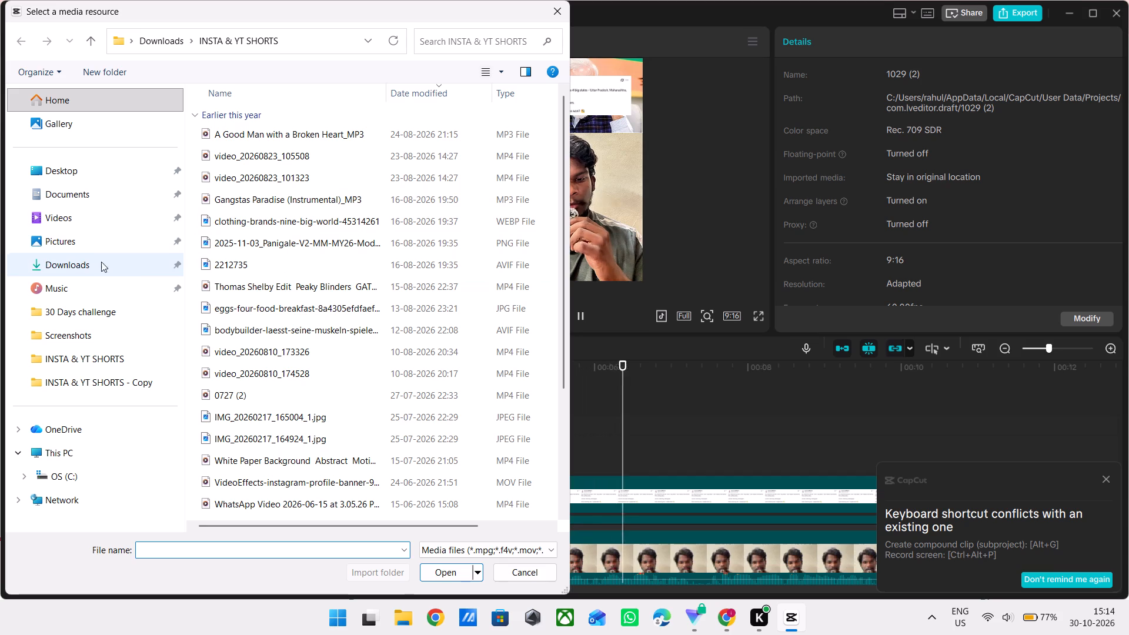
click(96, 265)
scroll(223, 125, up, 7)
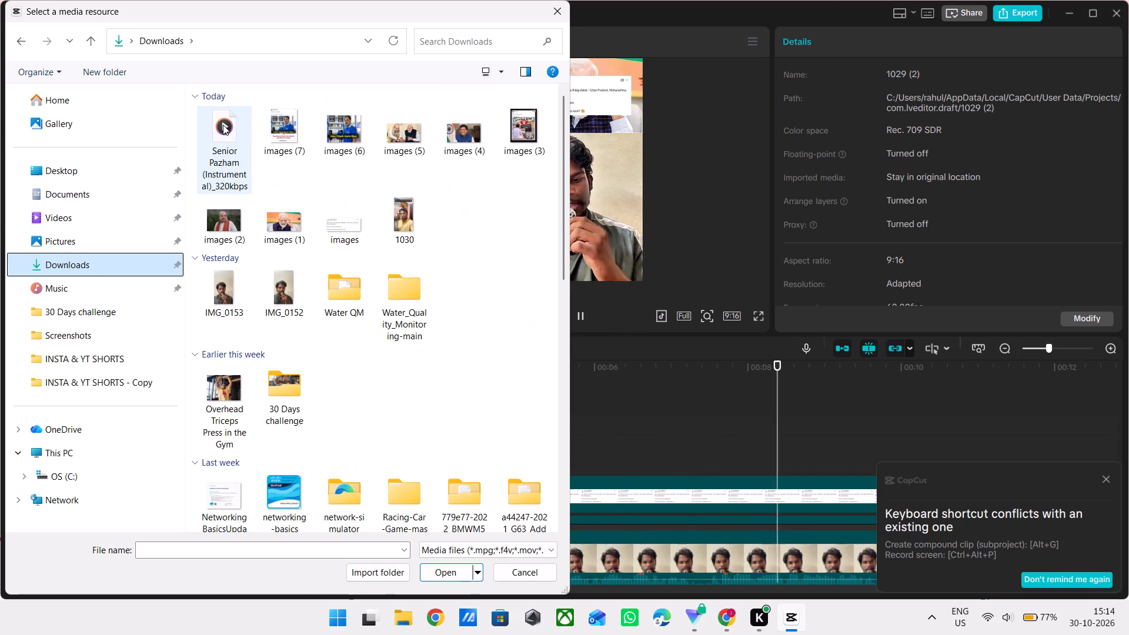
click(226, 128)
key(Return)
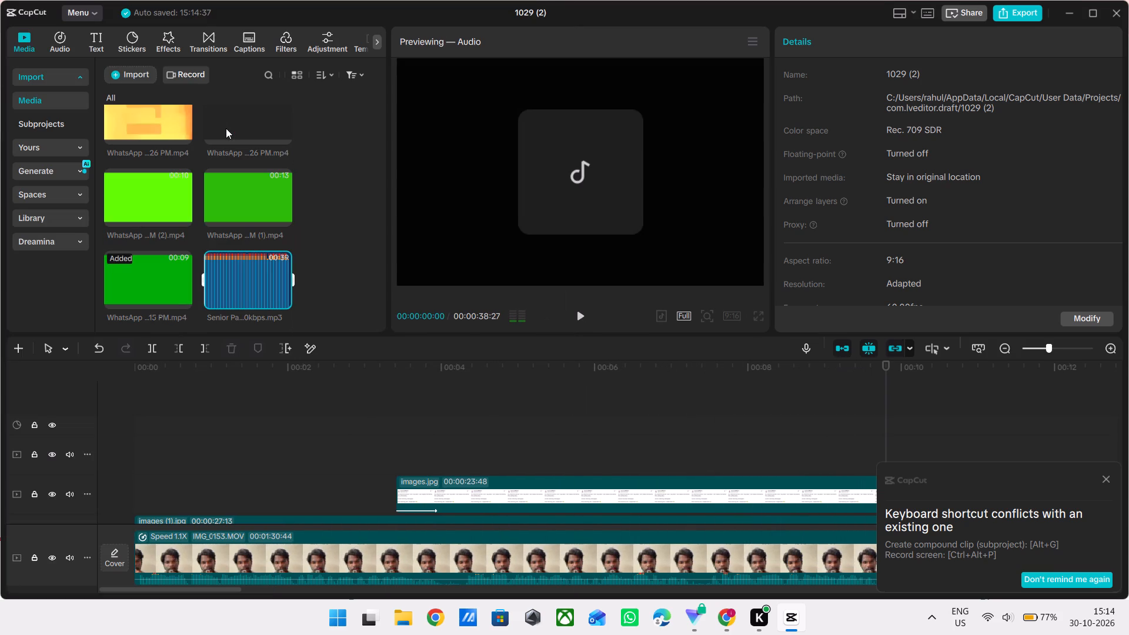
Place the "Senior Pazham (Instrumental)" track at the start of the timeline, beneath the main video clip.
drag(239, 283, 235, 301)
drag(235, 301, 132, 409)
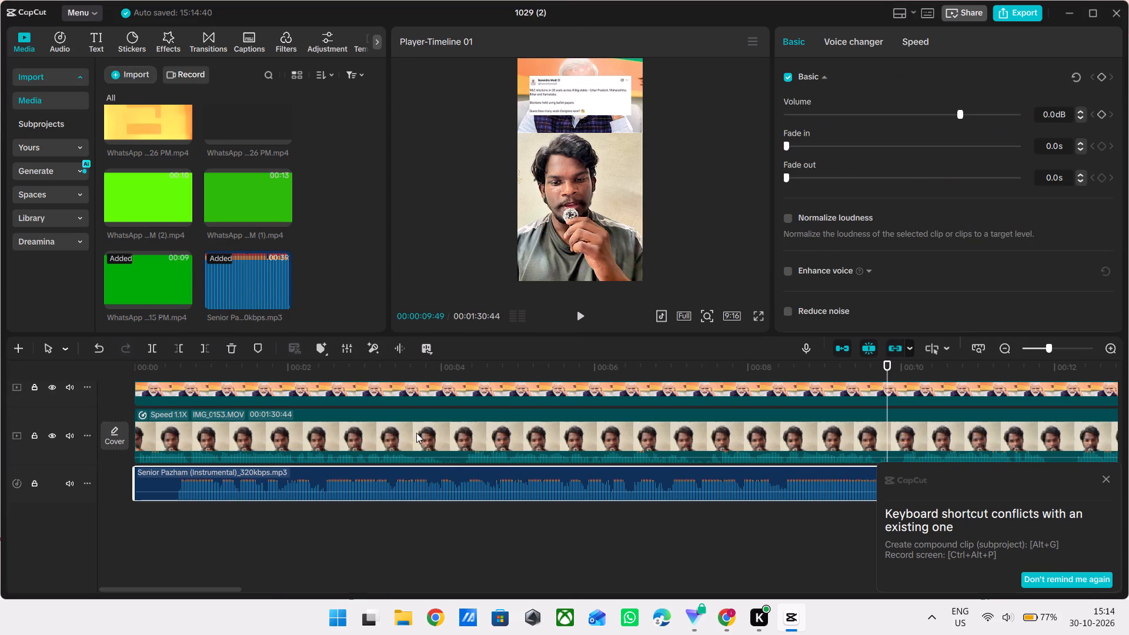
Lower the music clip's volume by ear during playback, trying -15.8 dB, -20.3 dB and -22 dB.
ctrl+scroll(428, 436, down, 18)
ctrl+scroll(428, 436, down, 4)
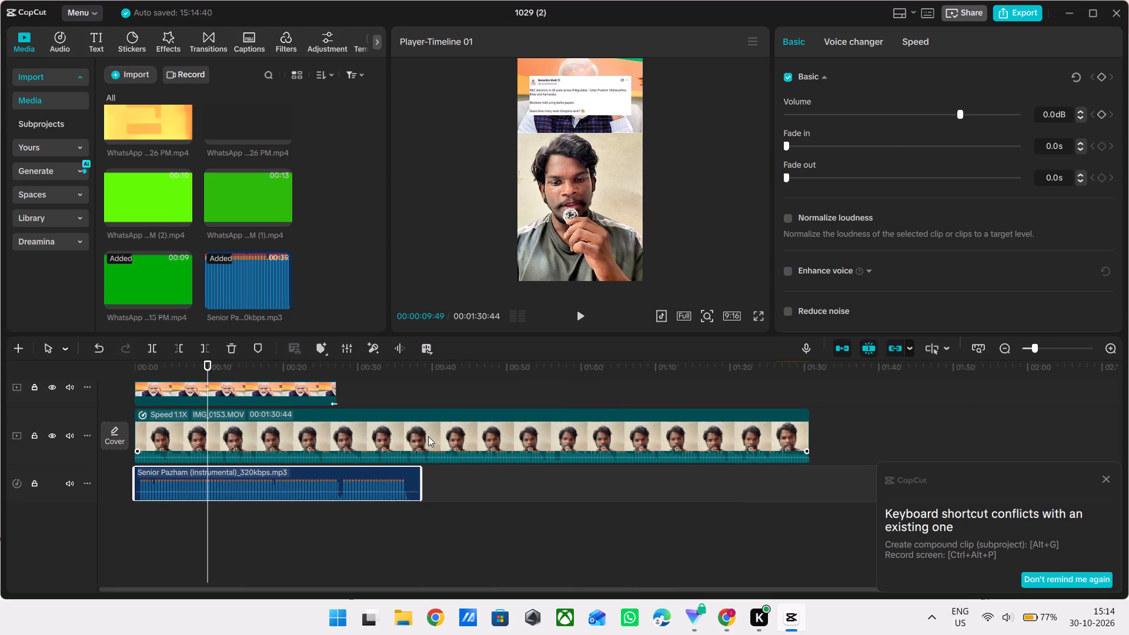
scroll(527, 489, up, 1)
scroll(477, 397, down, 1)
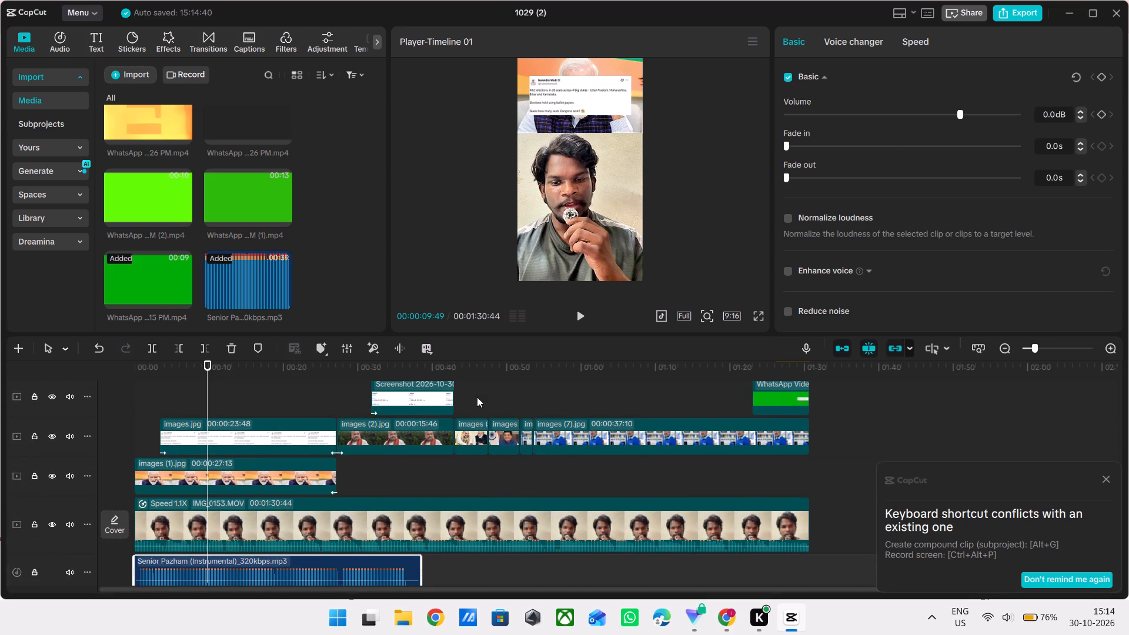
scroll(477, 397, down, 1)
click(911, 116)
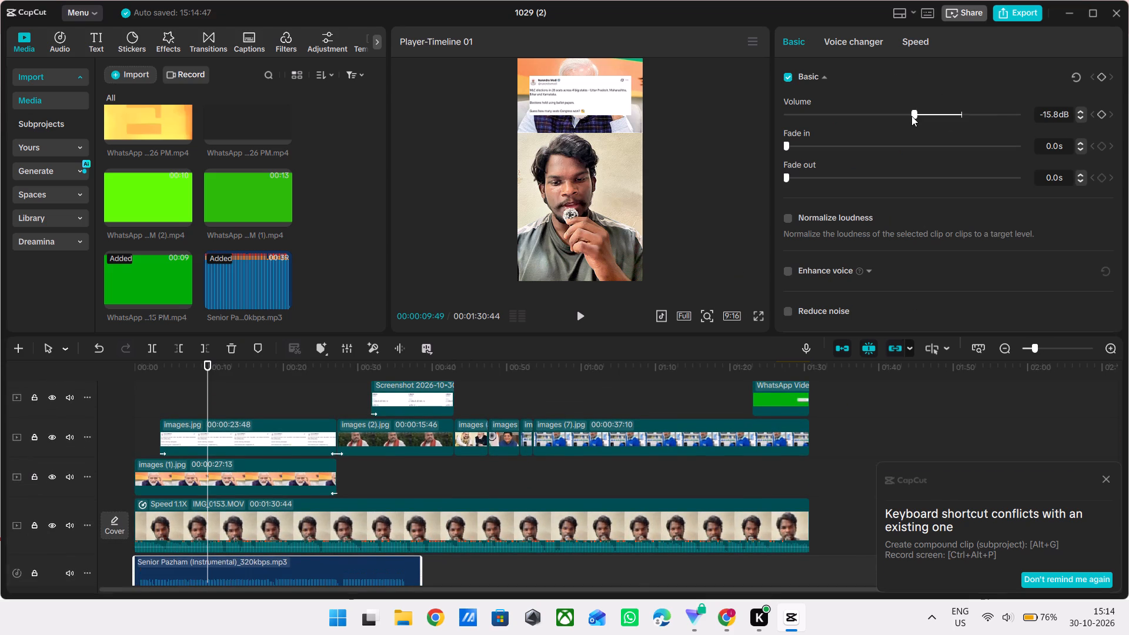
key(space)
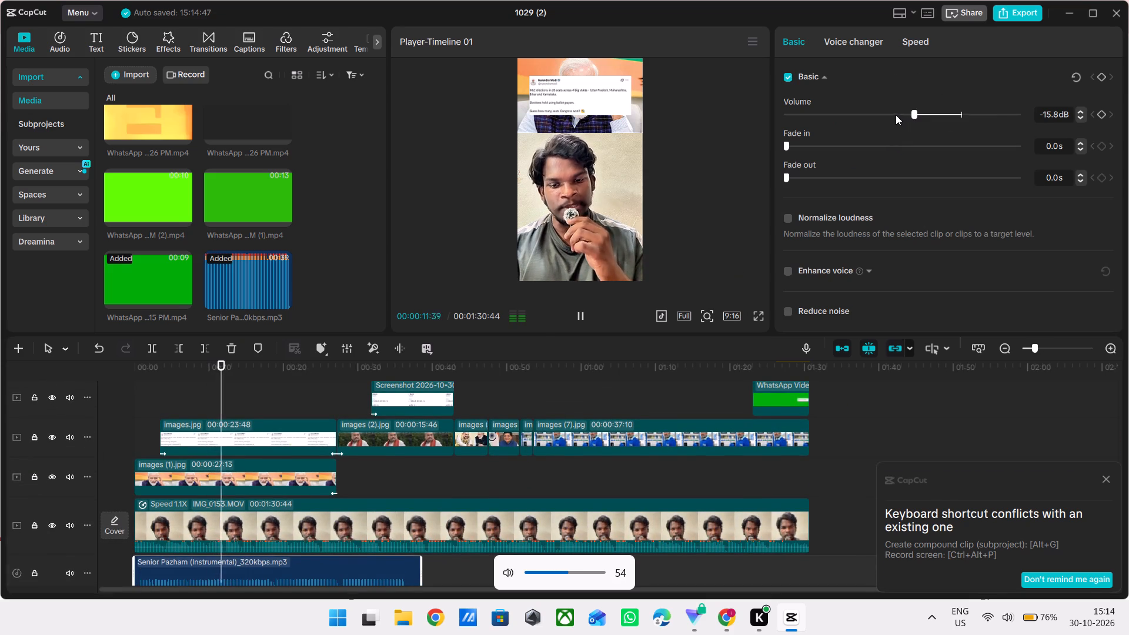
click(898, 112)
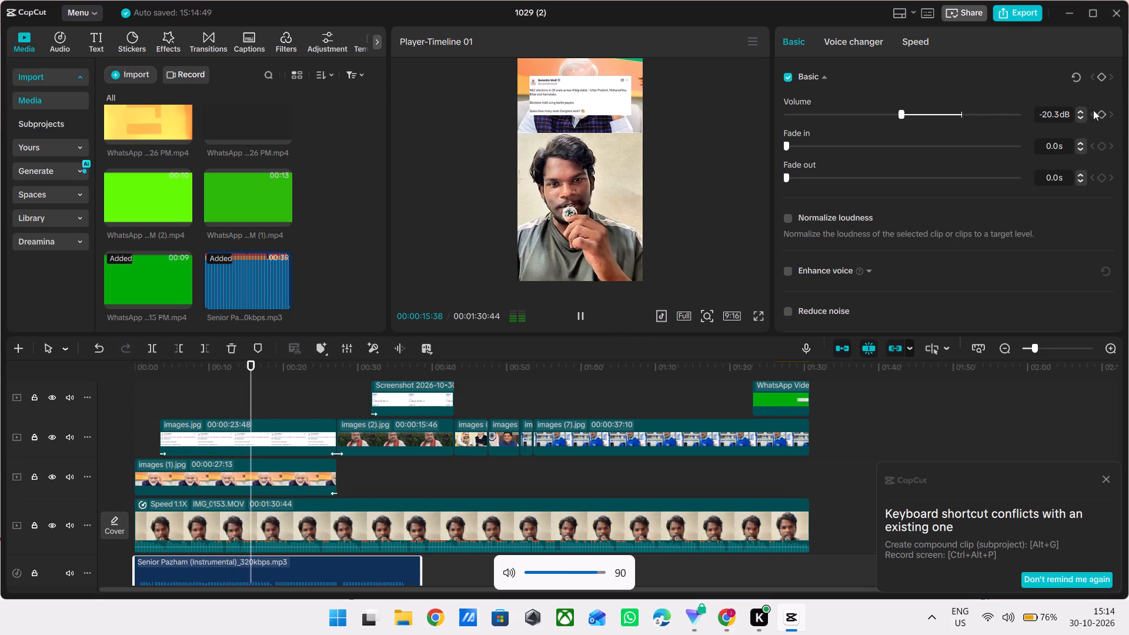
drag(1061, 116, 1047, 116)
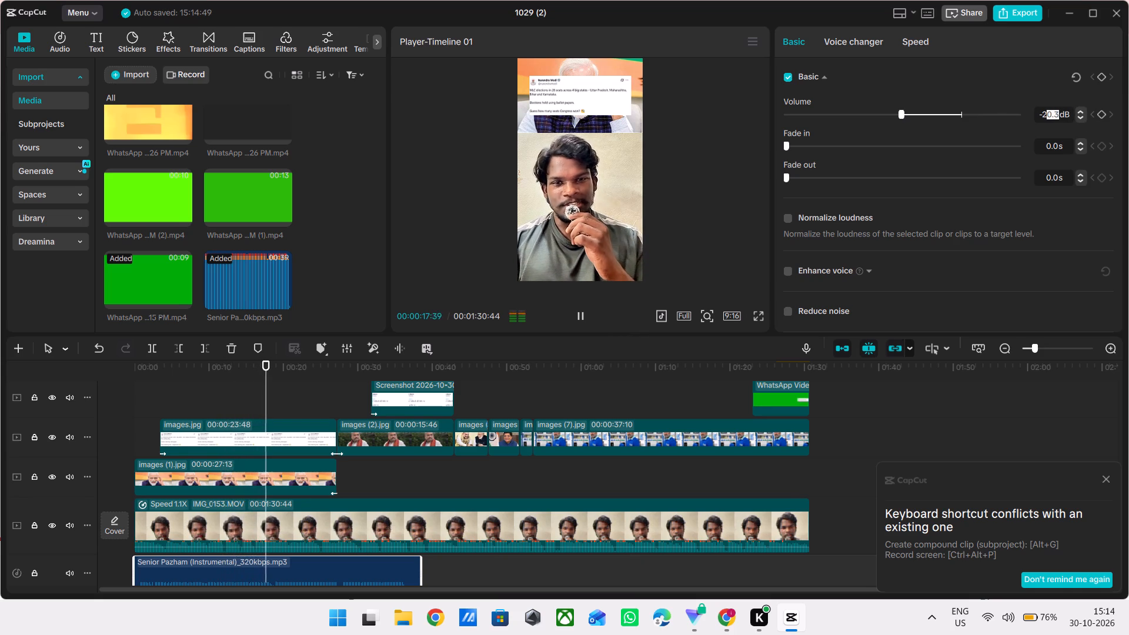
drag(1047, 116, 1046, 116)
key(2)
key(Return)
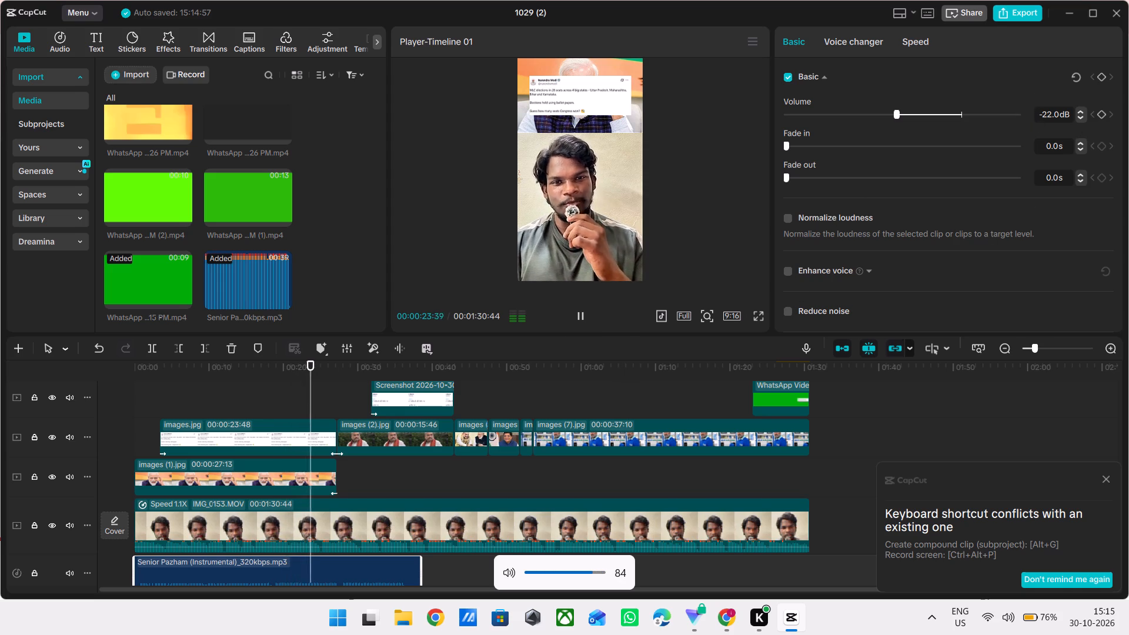
Set the "Senior Pazham (Instrumental)" clip's volume to -23 dB.
click(1054, 113)
key(Right)
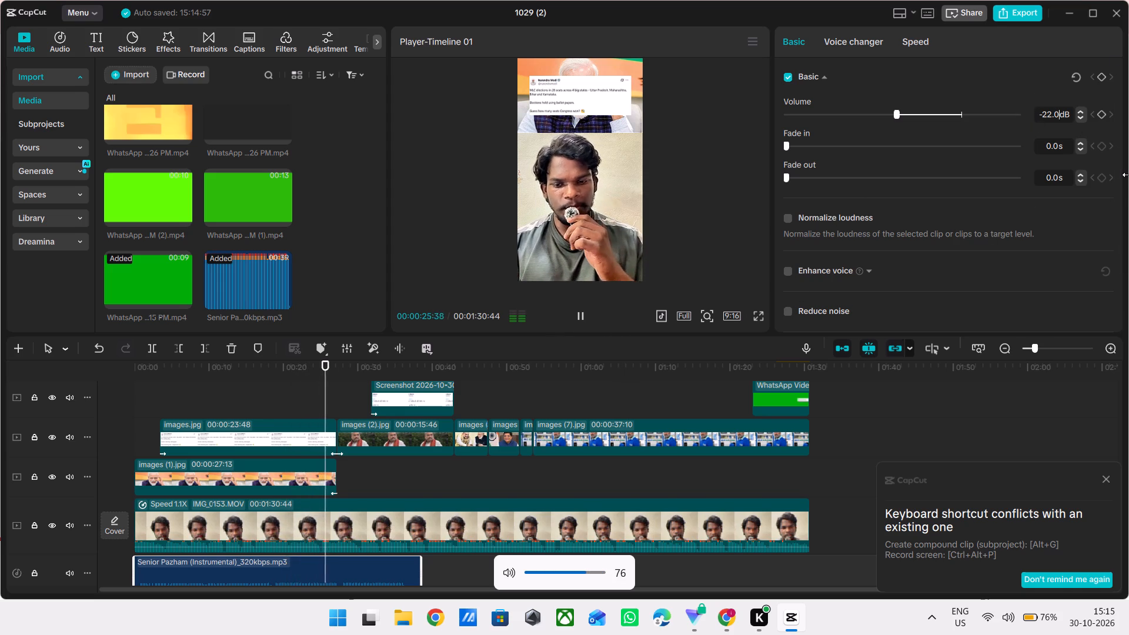
key(BackSpace)
key(BackSpace)
key(BackSpace)
key(3)
key(Return)
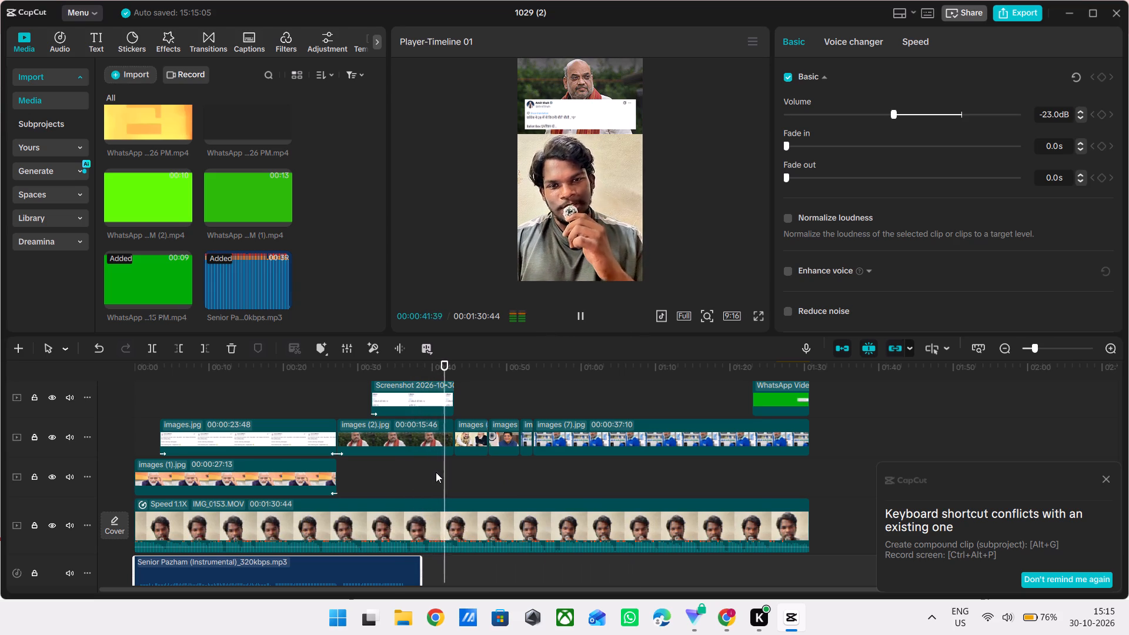
Check the music's balance under the speech by playing the edit again from the beginning.
scroll(436, 472, down, 1)
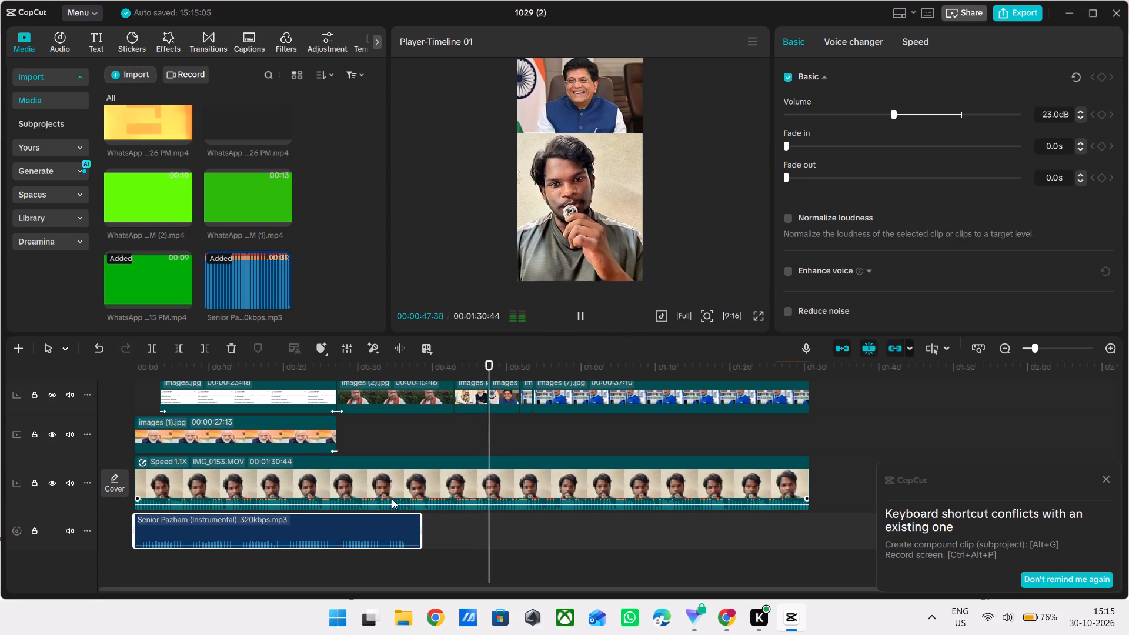
scroll(492, 445, up, 1)
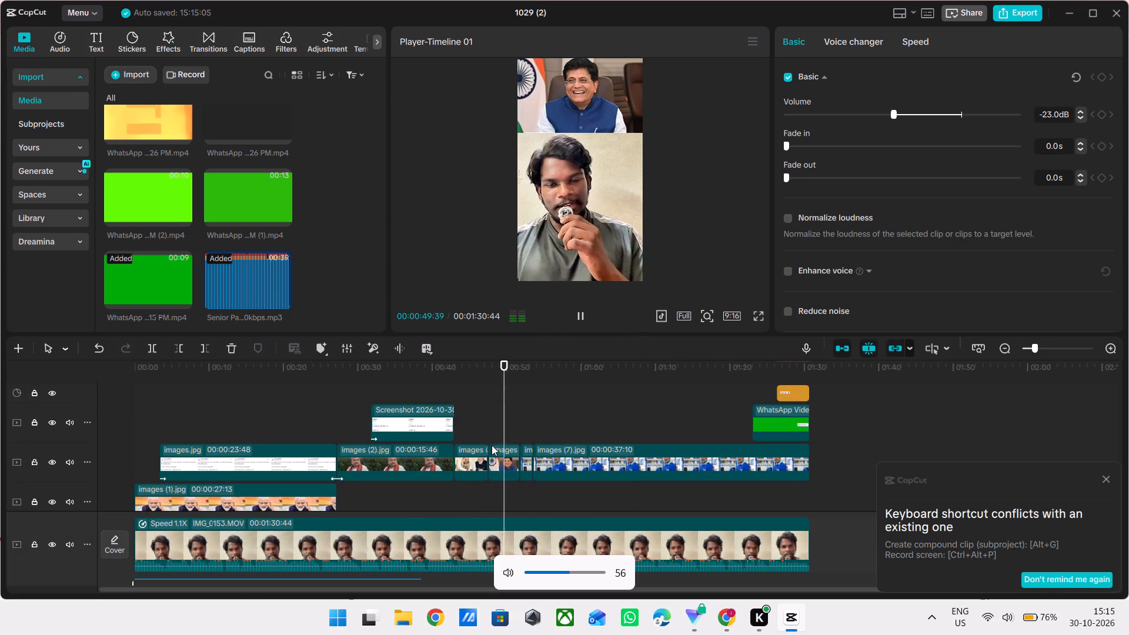
click(389, 383)
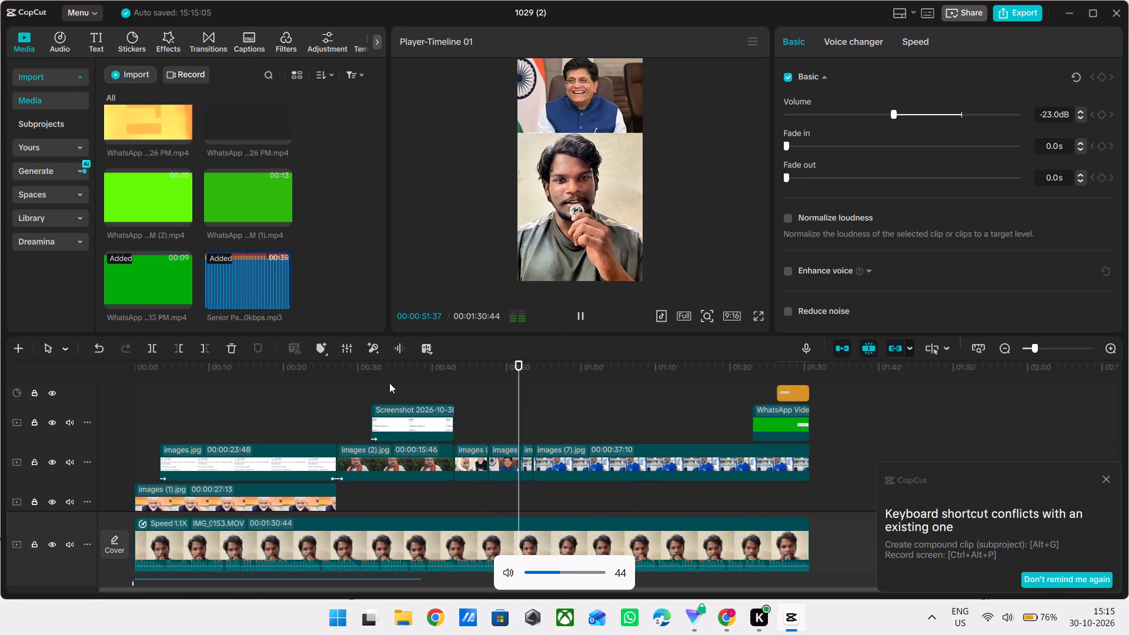
drag(389, 383, 40, 492)
key(space)
key(space)
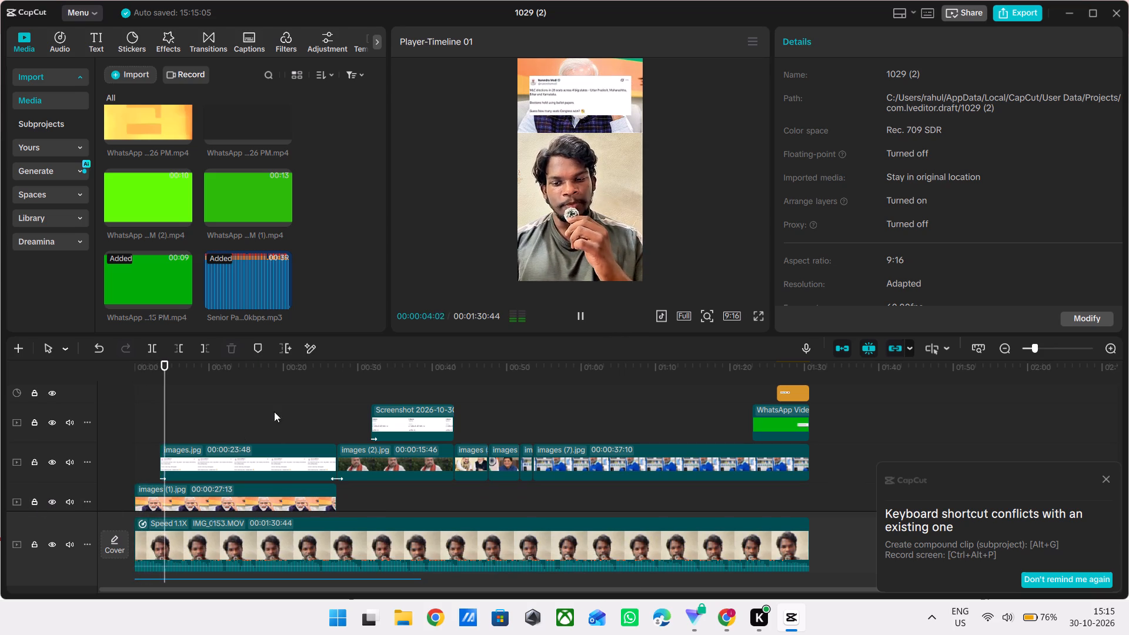
double_click(304, 393)
drag(304, 393, 308, 411)
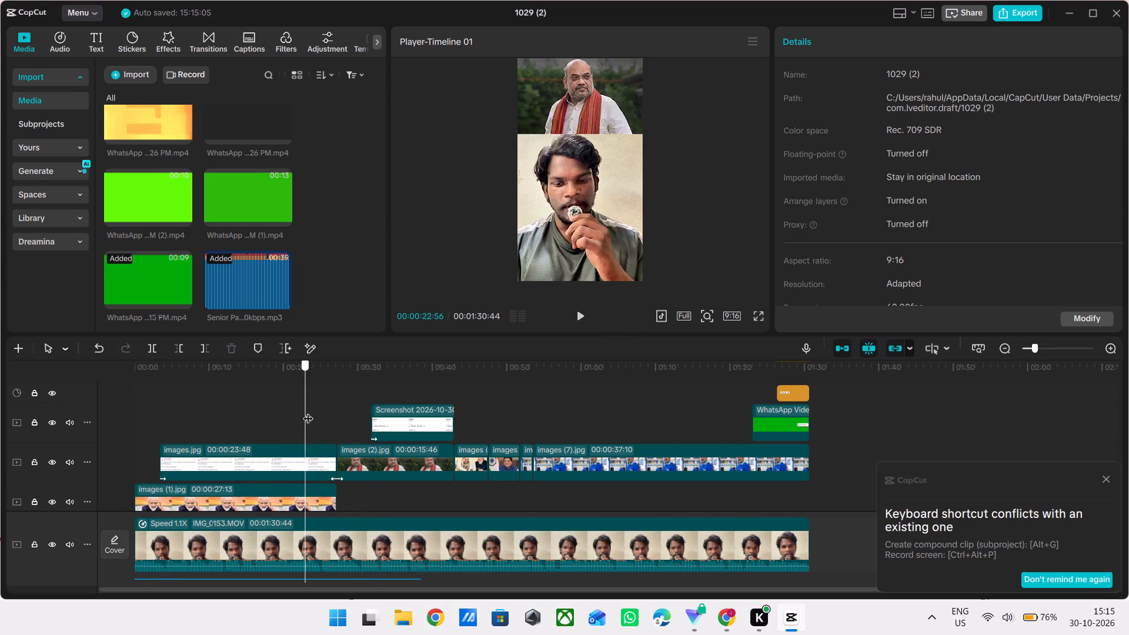
drag(308, 411, 0, 556)
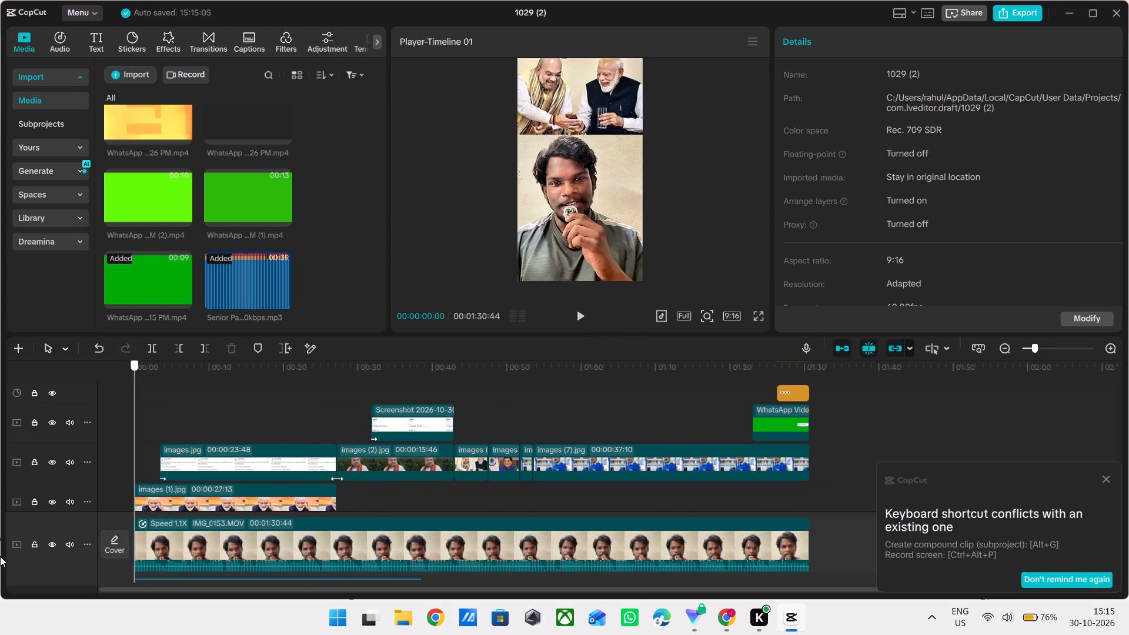
drag(0, 556, 0, 591)
key(space)
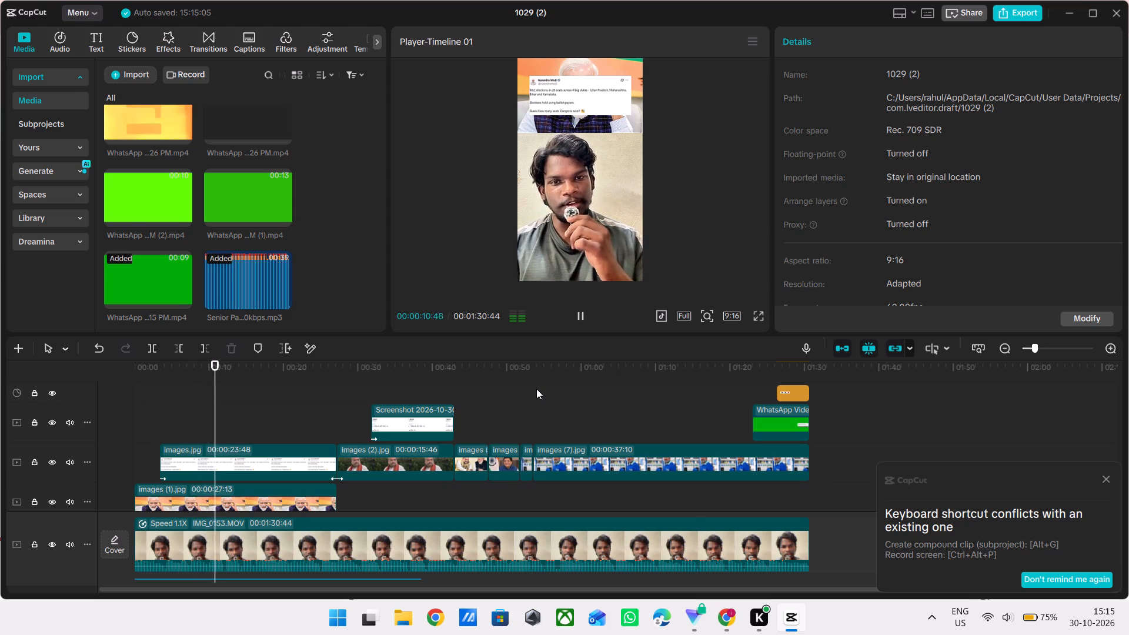
Spot-check the middle of the edit and skim through the overlay images to the end of the timeline.
double_click(314, 383)
key(space)
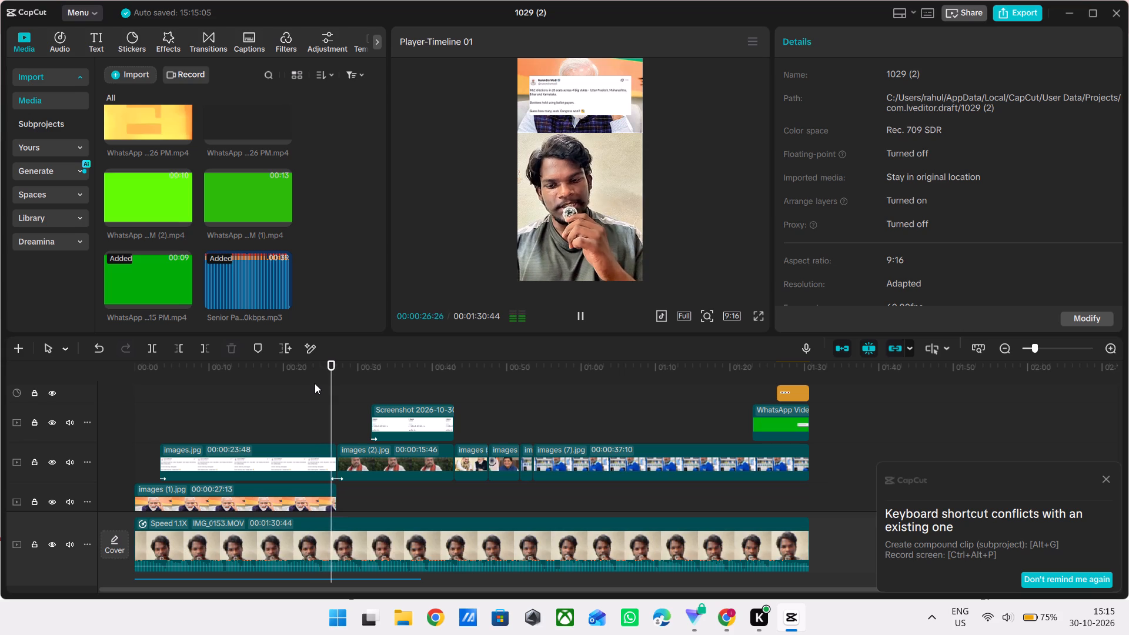
click(316, 383)
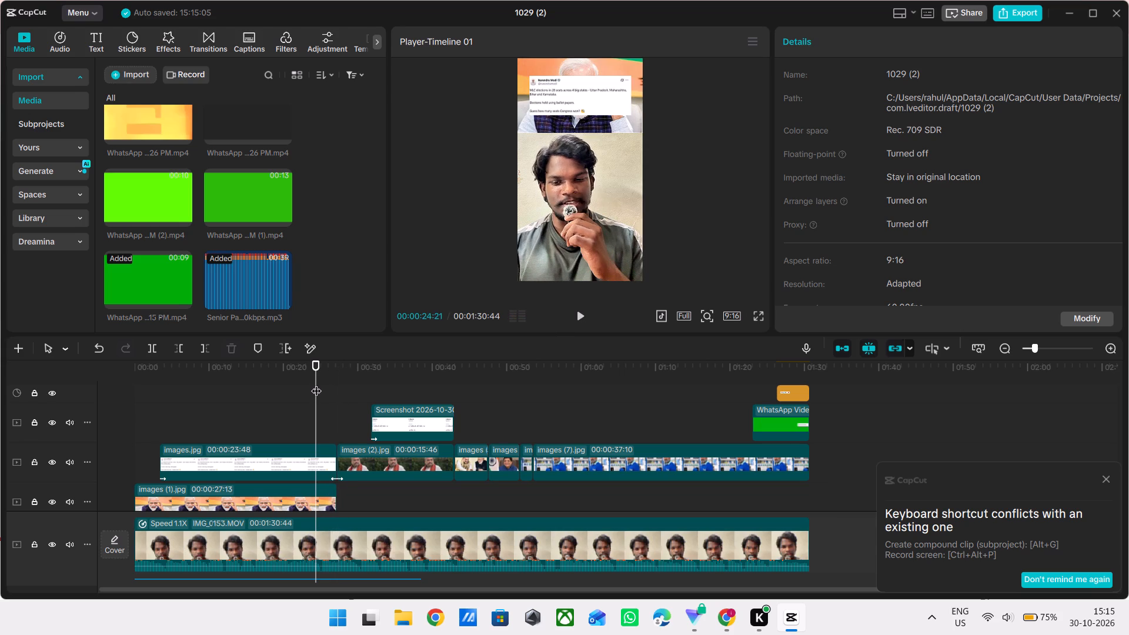
click(340, 375)
drag(340, 375, 455, 403)
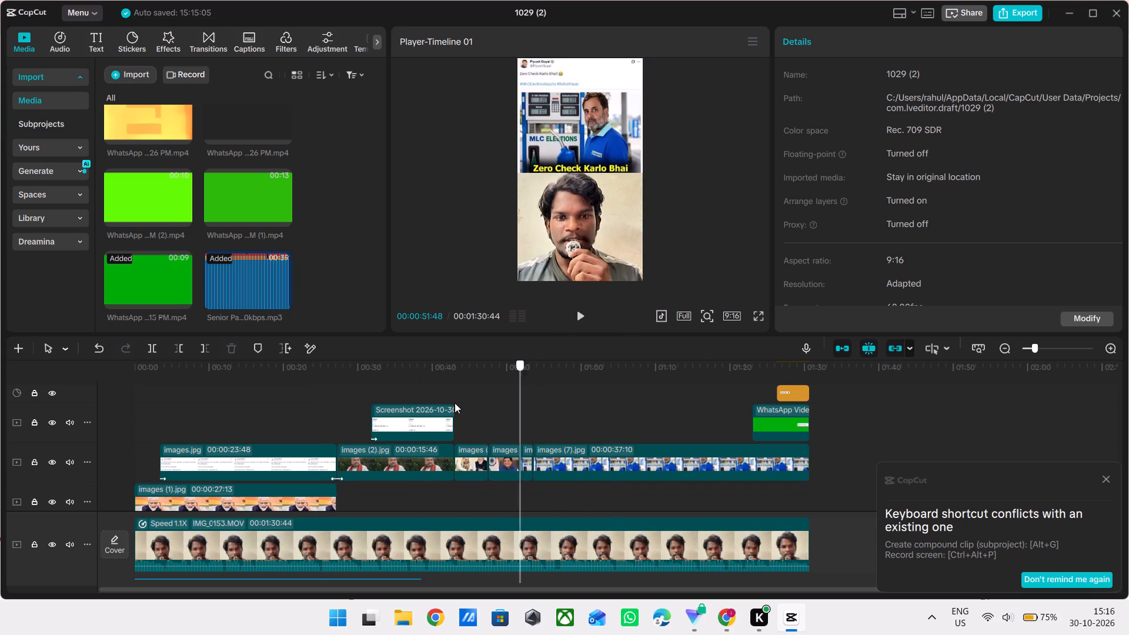
drag(455, 403, 1061, 472)
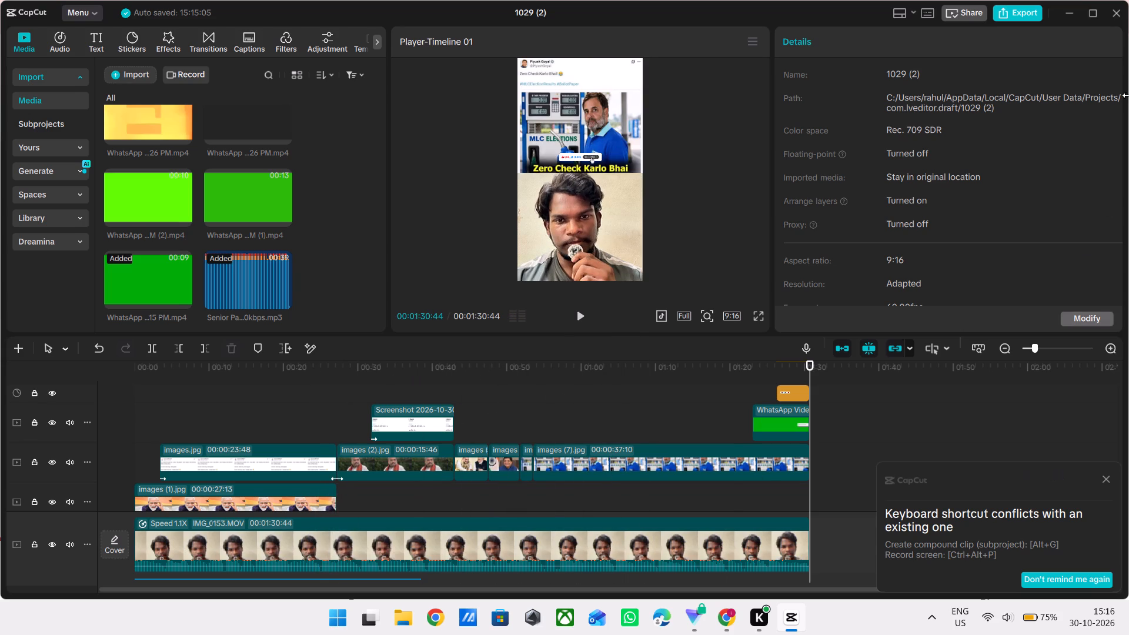
Close the 1029 (2) project and open the 1029 (3) project from the home page's project list.
click(1121, 19)
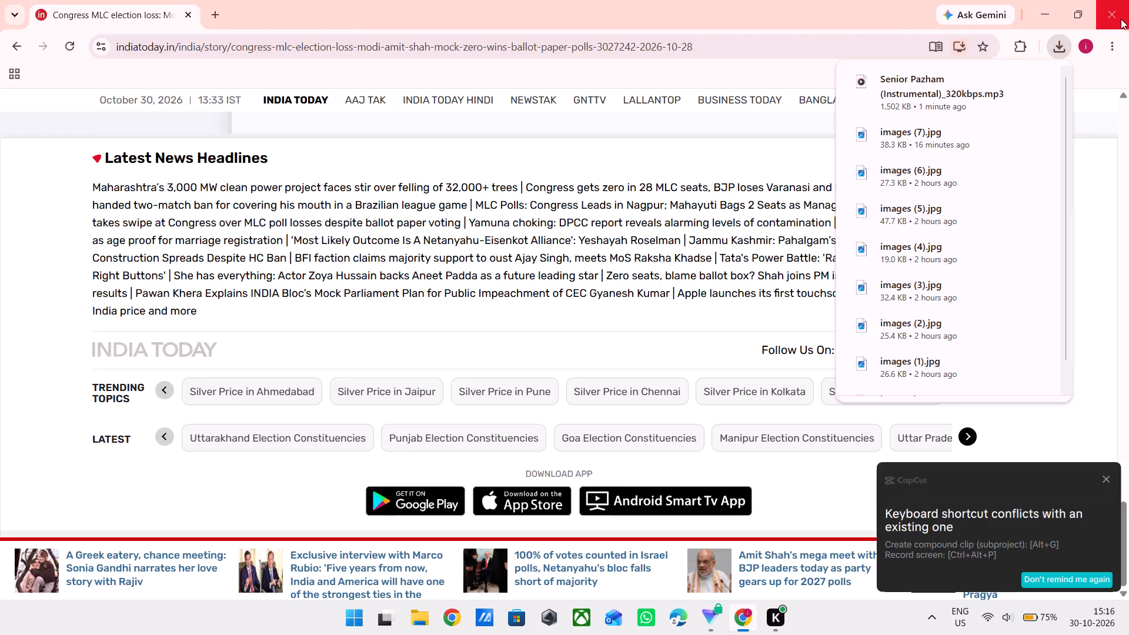
scroll(369, 357, down, 4)
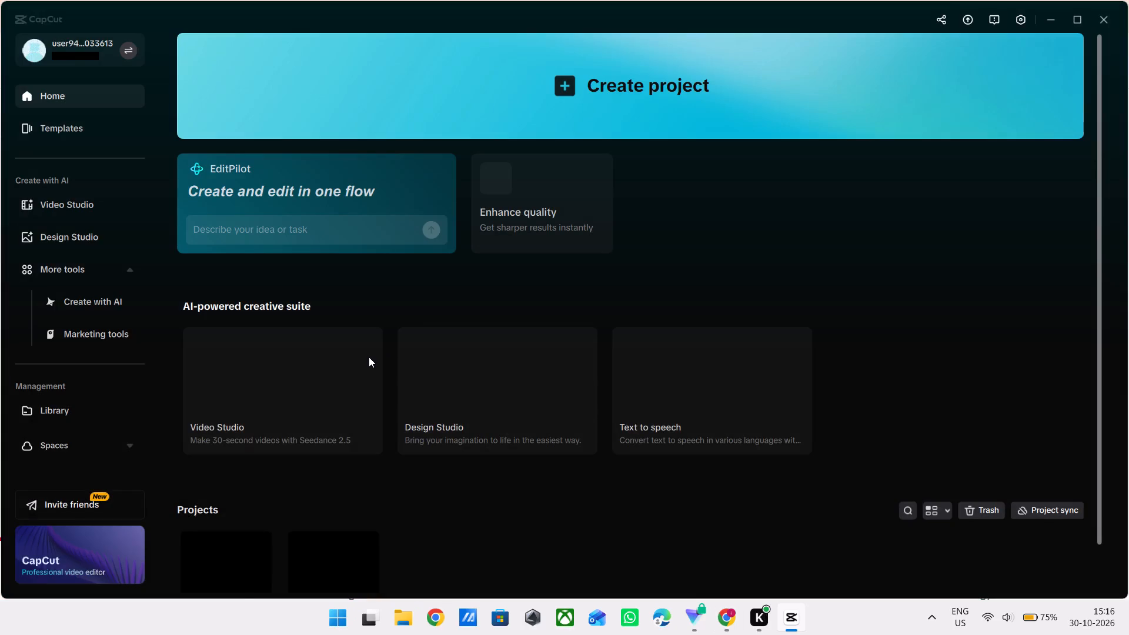
scroll(396, 549, down, 6)
click(350, 544)
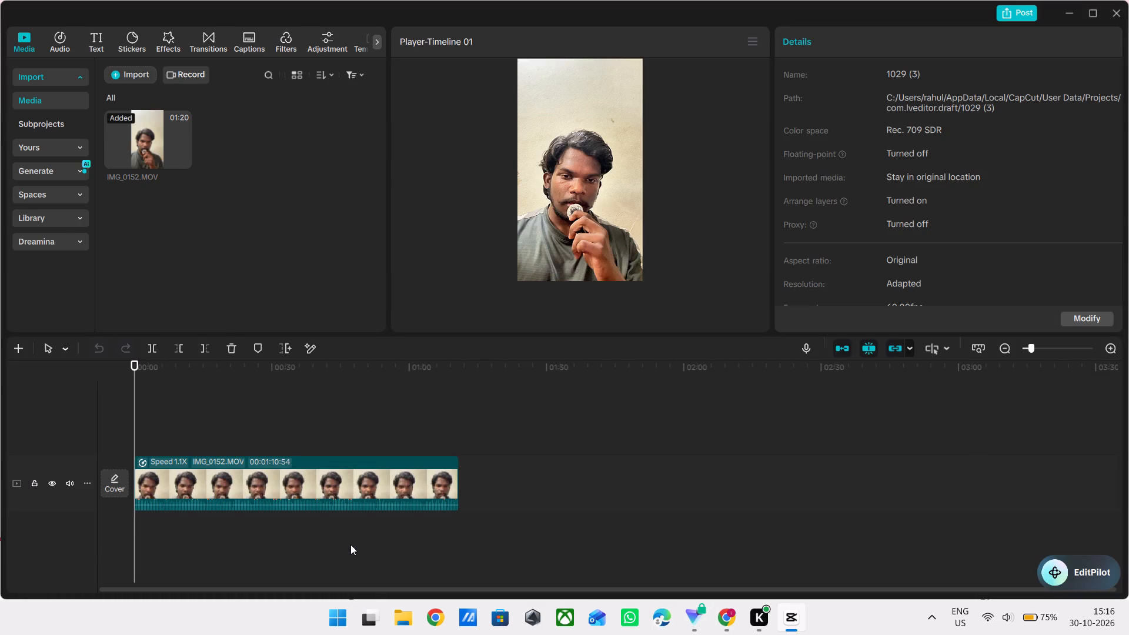
Play the opening seconds of the IMG_0152.MOV clip from the start of the timeline.
double_click(176, 400)
drag(176, 400, 68, 442)
key(space)
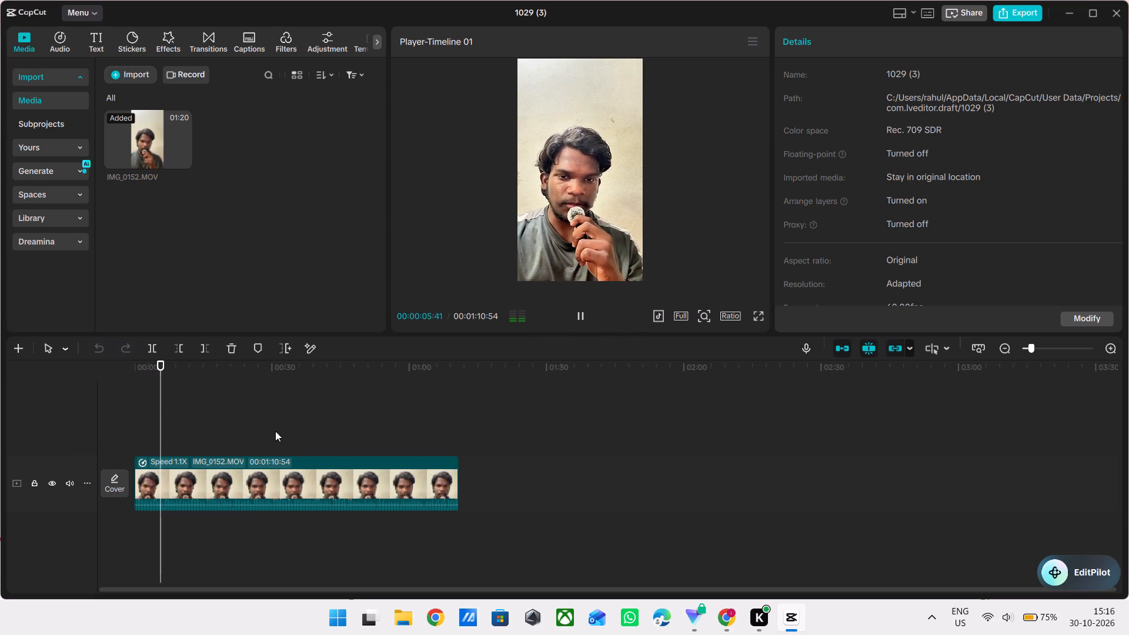
Pause playback and move the IMG_0152.MOV clip down in the frame to Y position -374, keeping it centred horizontally.
click(293, 481)
key(space)
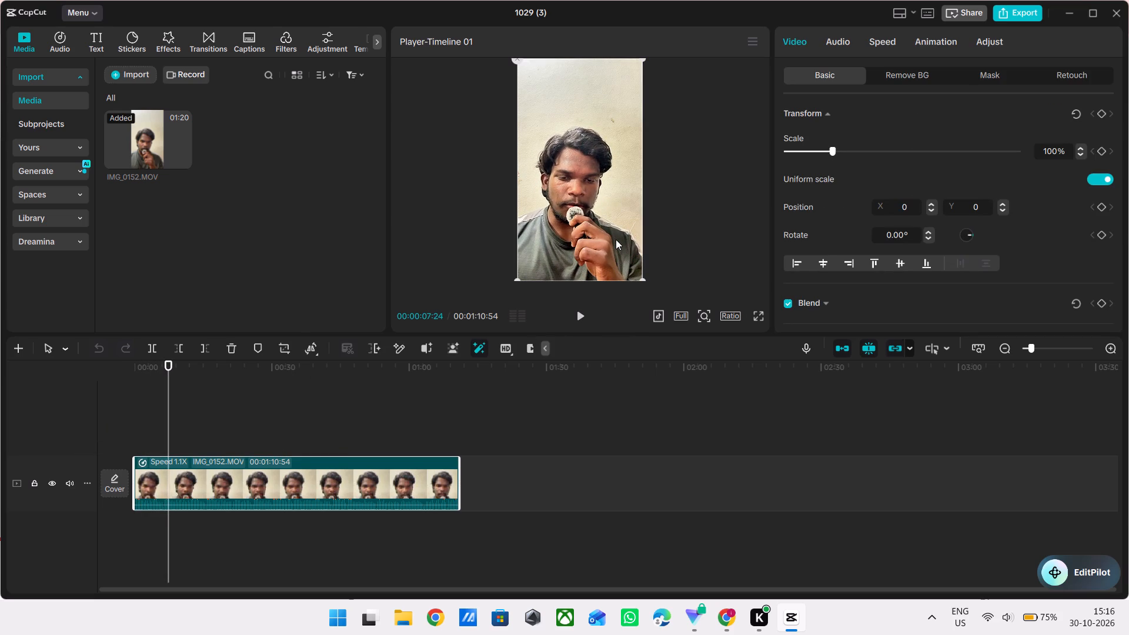
drag(586, 234, 587, 257)
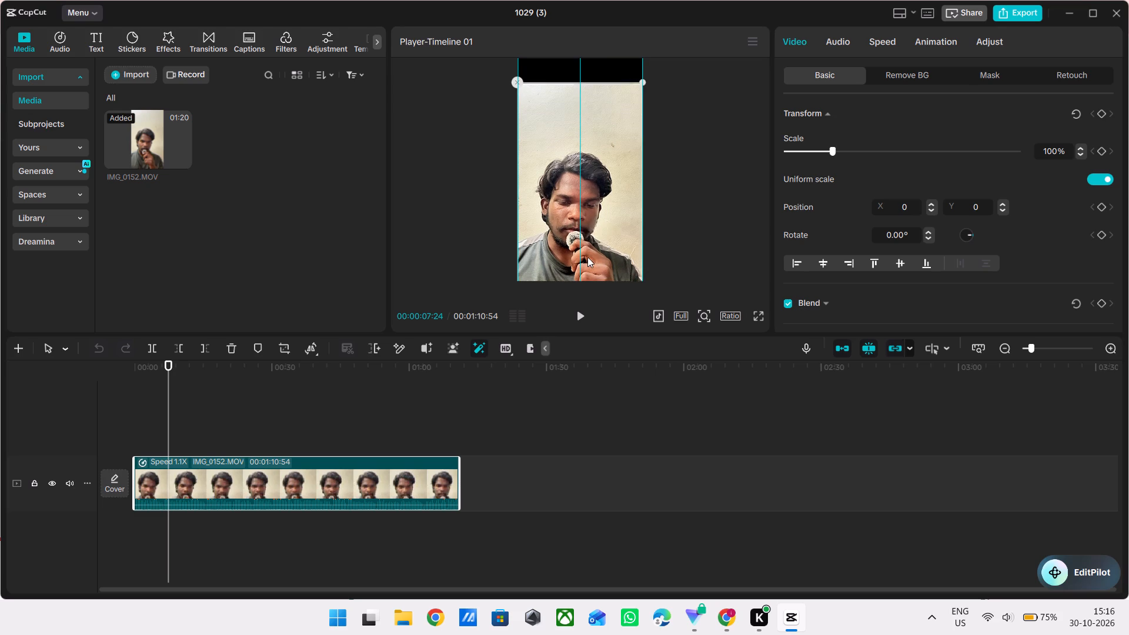
drag(587, 257, 584, 254)
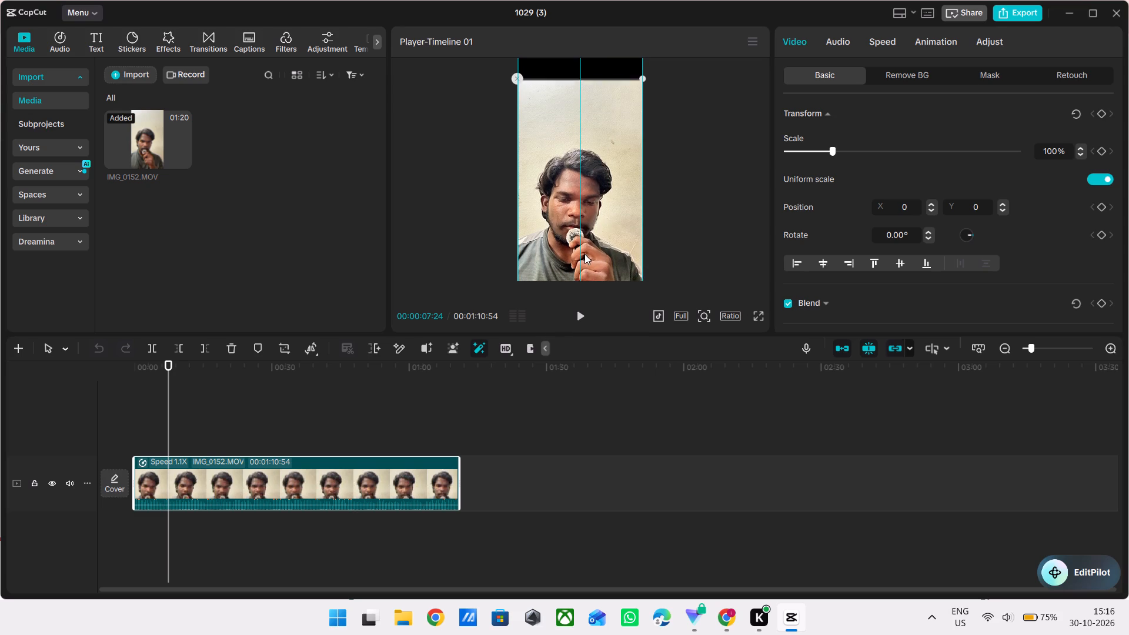
drag(584, 254, 585, 255)
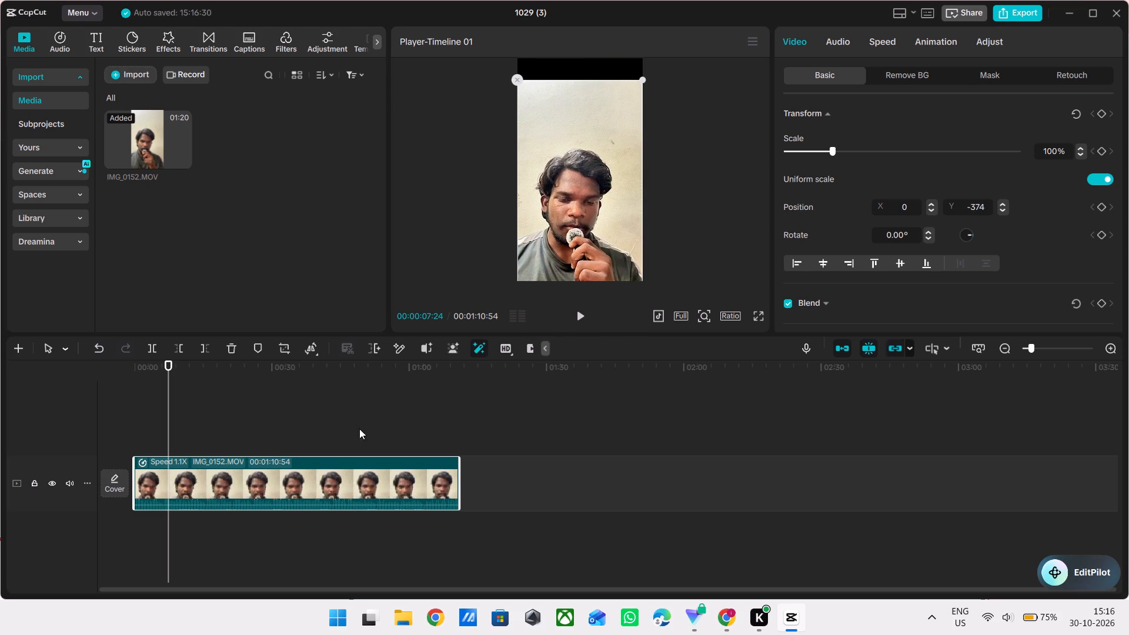
Replay the opening seconds of the repositioned IMG_0152.MOV clip from the start.
double_click(339, 429)
drag(339, 429, 0, 517)
key(space)
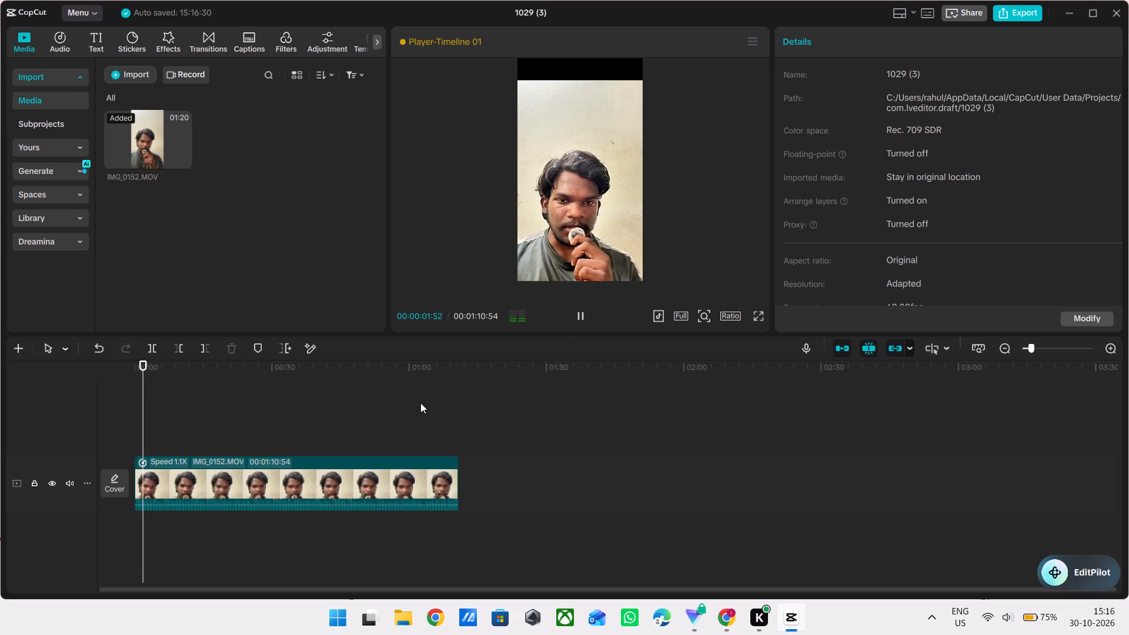
key(space)
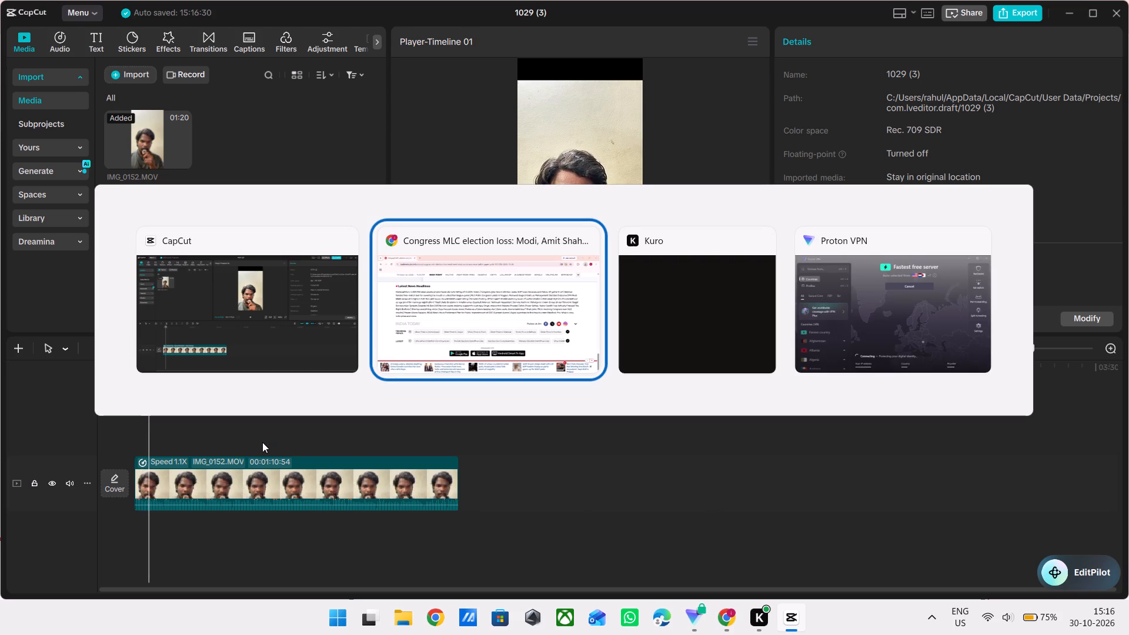
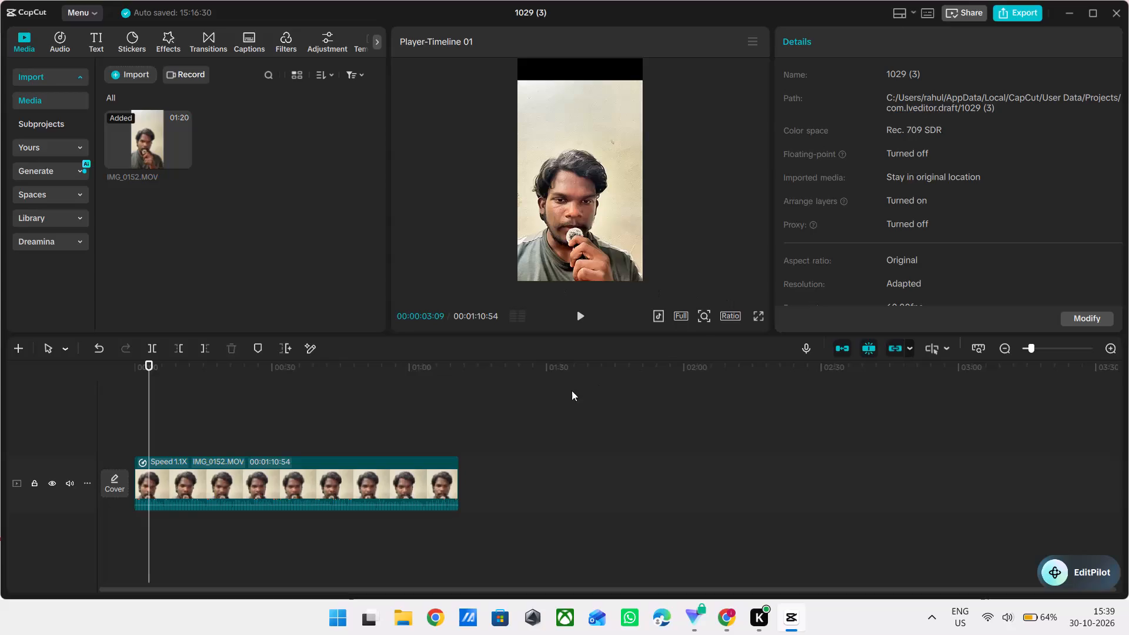
Return the playhead to the start of the timeline, at the first frame of the IMG_0152.MOV clip.
triple_click(370, 389)
drag(370, 389, 63, 430)
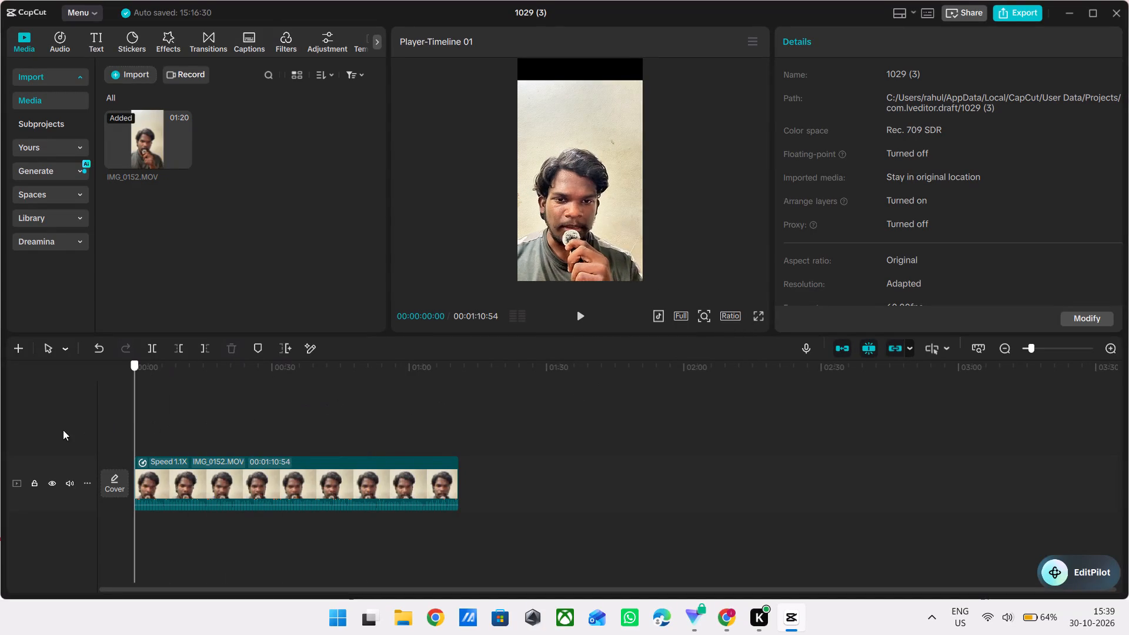
drag(63, 430, 48, 433)
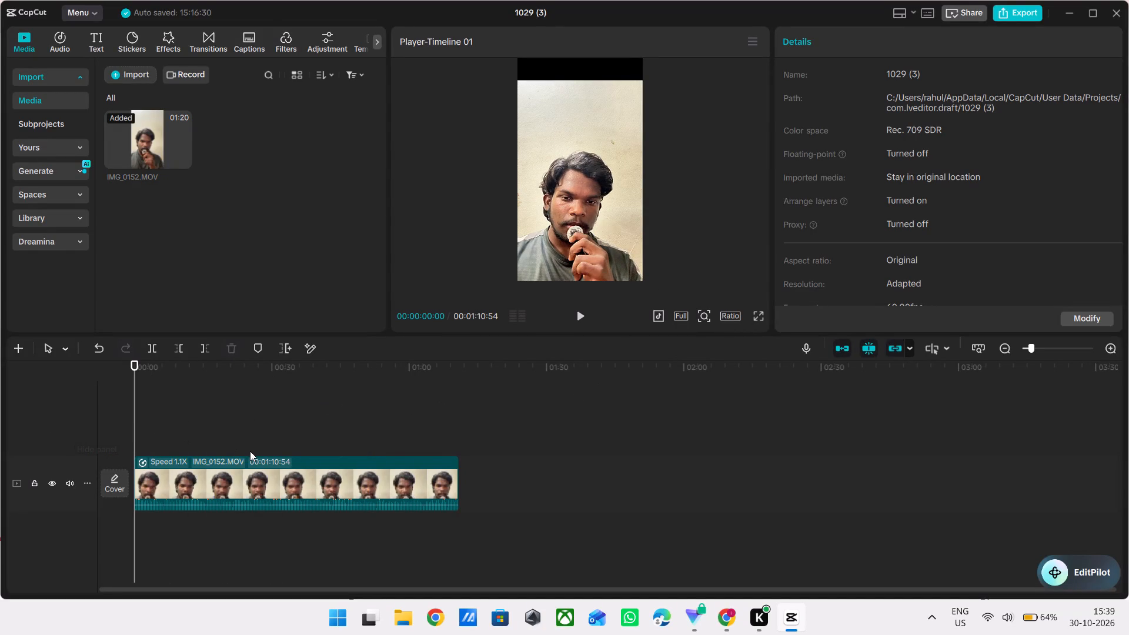
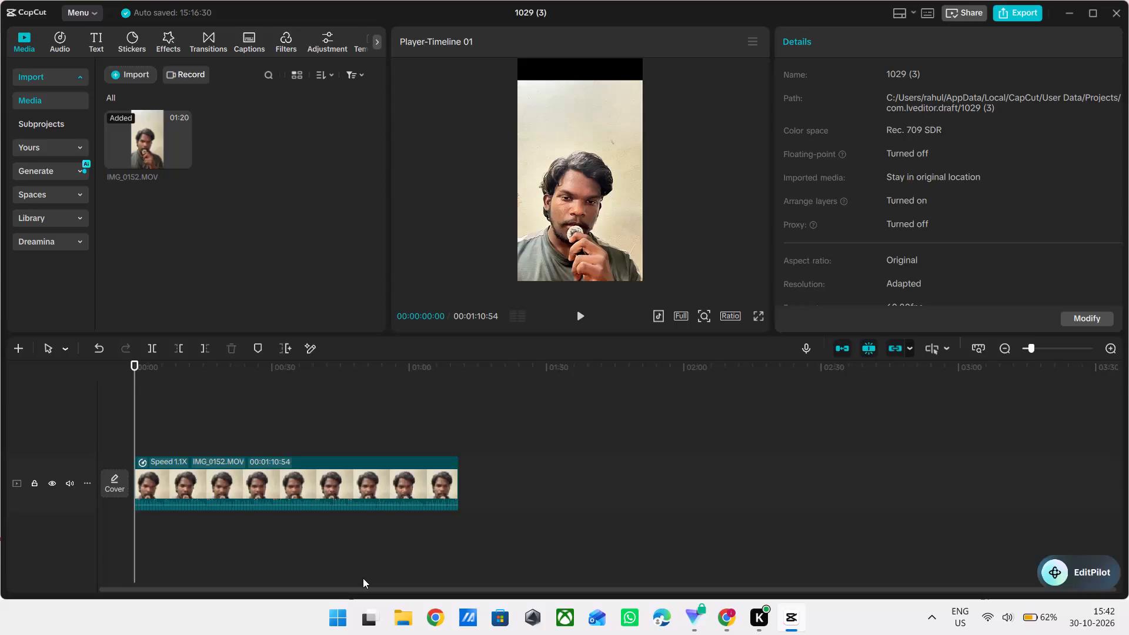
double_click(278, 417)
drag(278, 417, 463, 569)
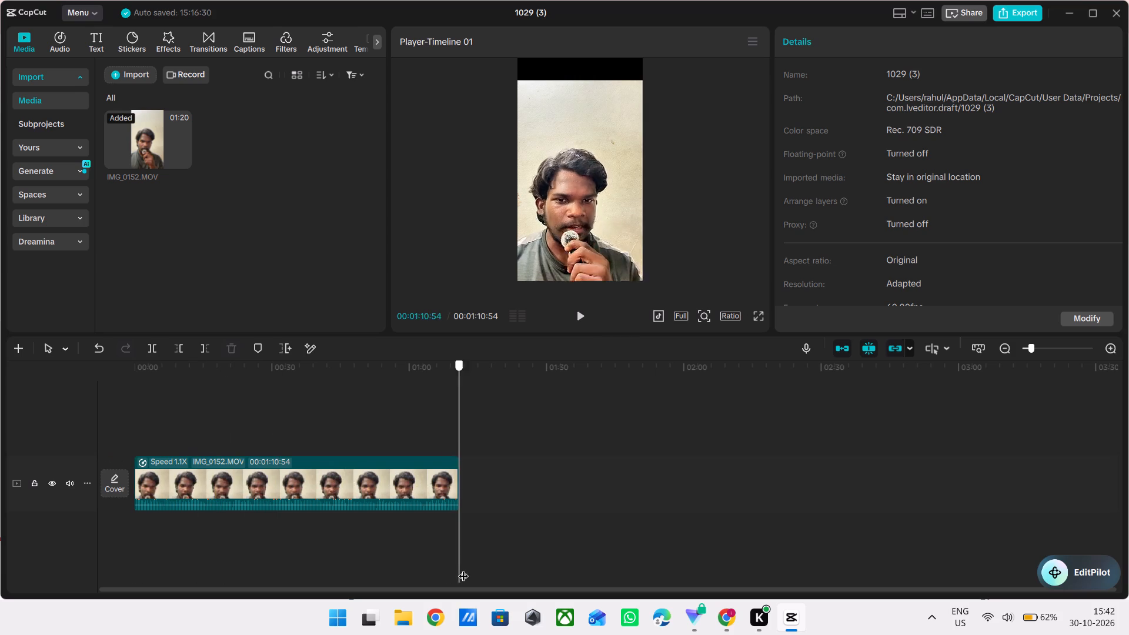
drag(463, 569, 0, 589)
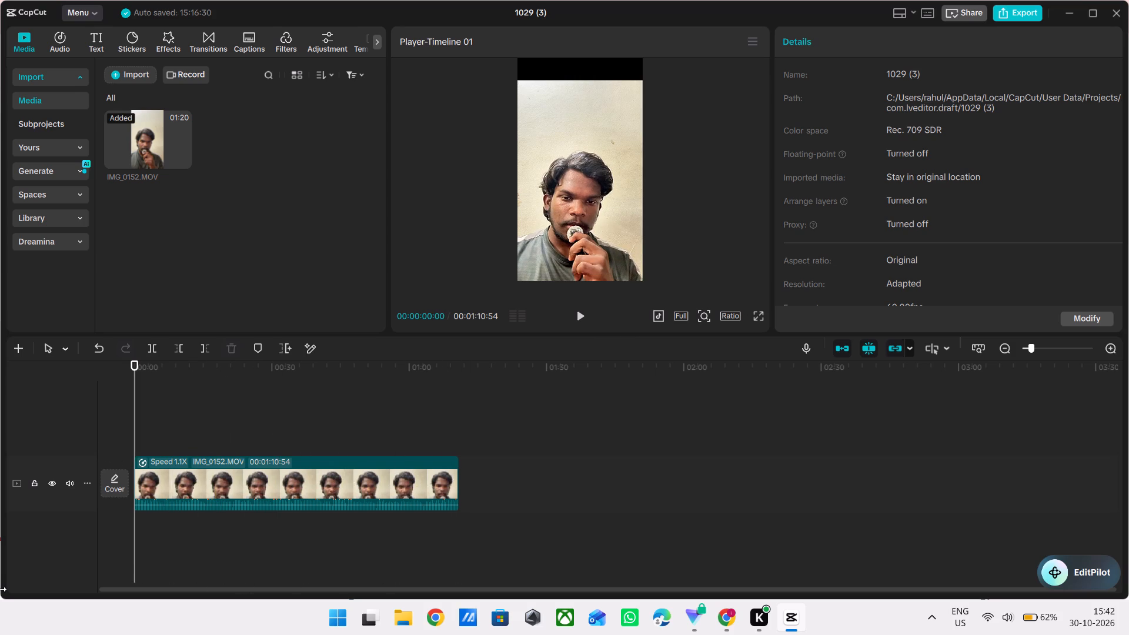
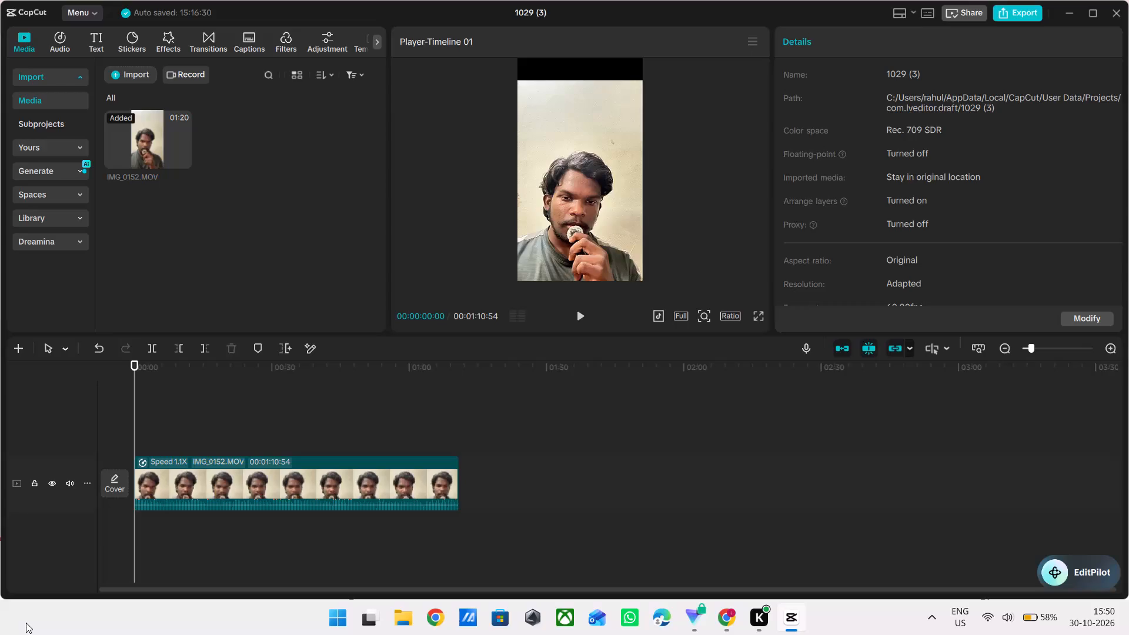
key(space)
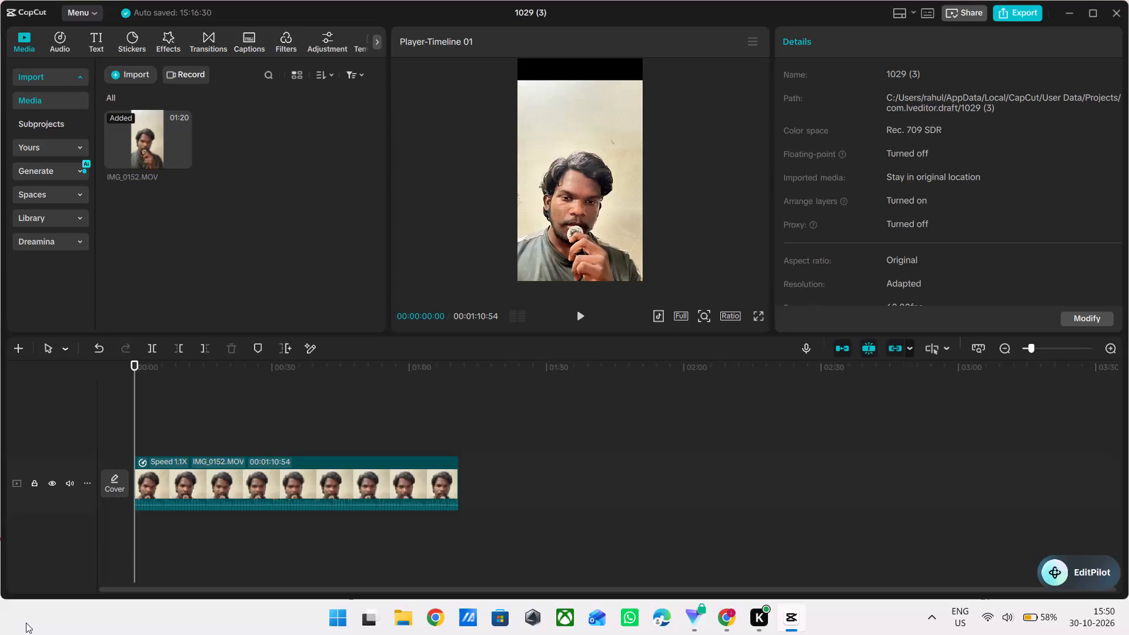